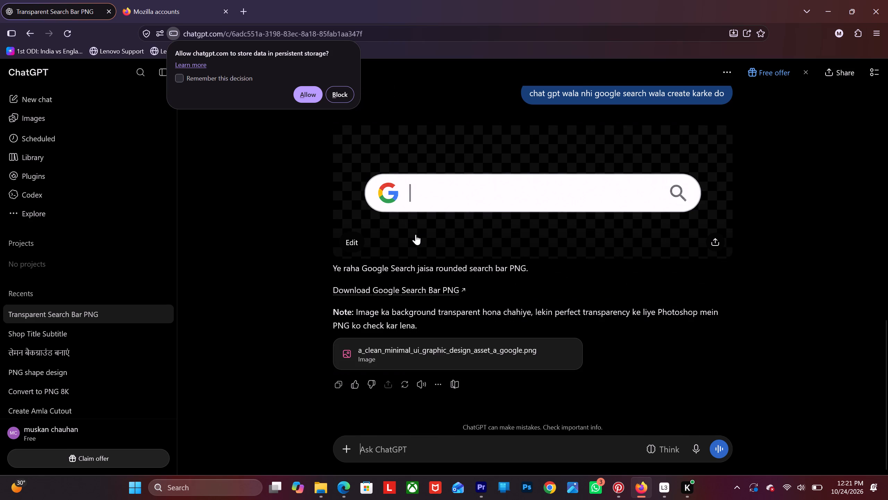
left_click(418, 227)
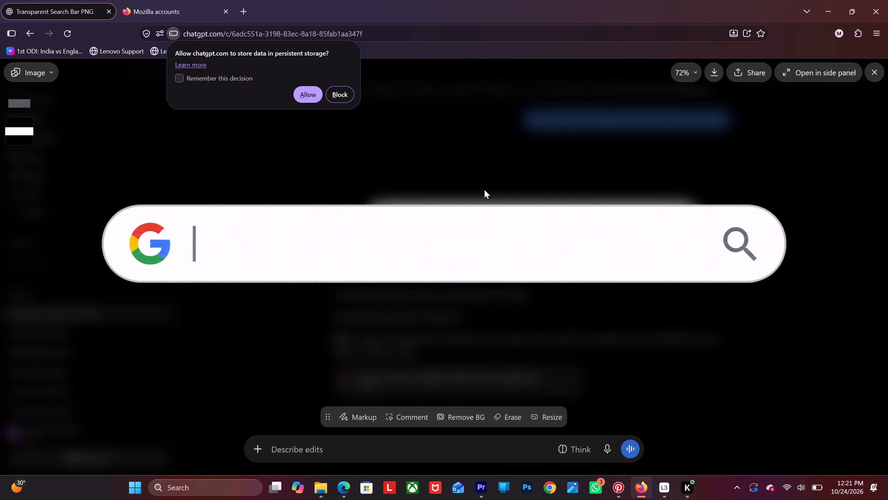
left_click(715, 69)
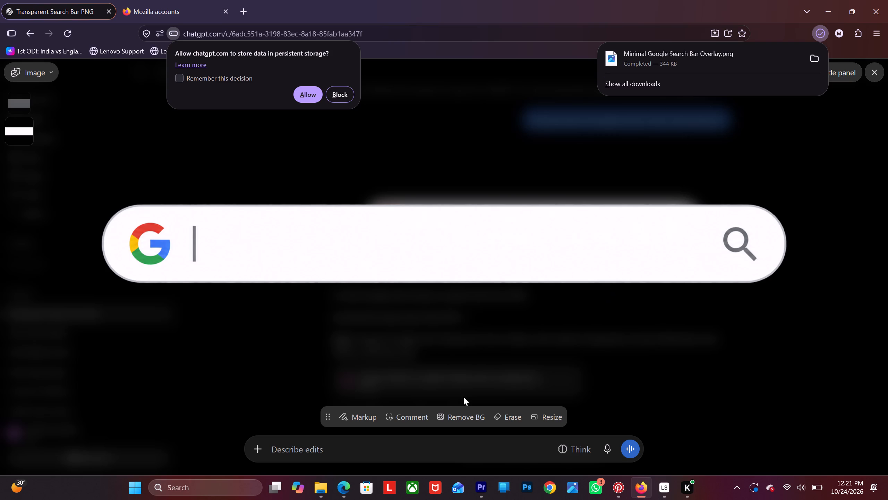
Bring Minimal Google Search Bar Overlay from the Downloads folder into the Premiere timeline on track V6, after the IMG_3519.PNG clip.
left_click(316, 495)
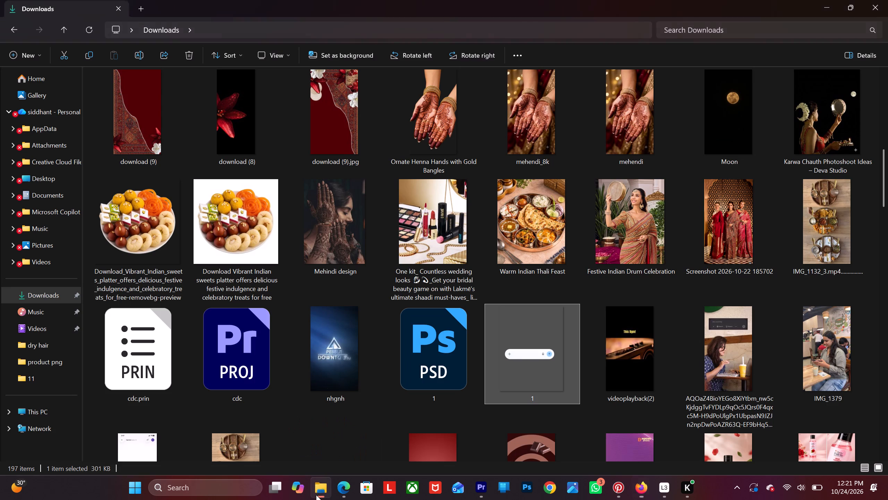
scroll(180, 312, "up", 11)
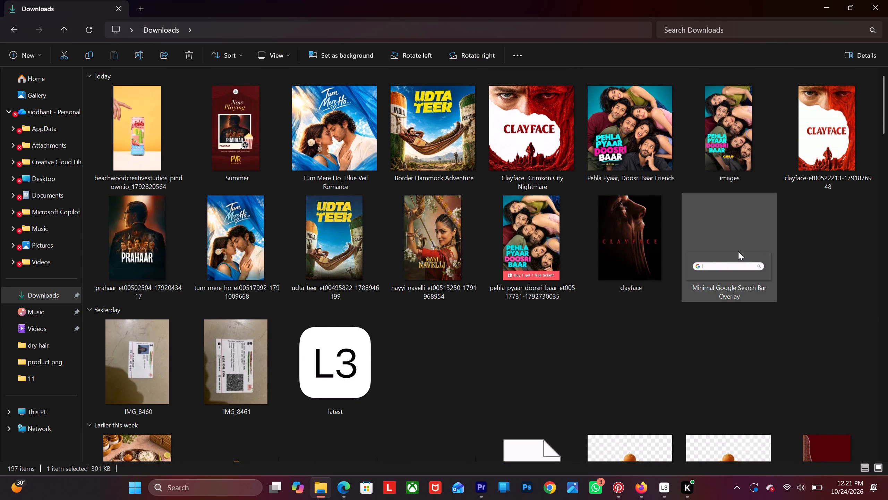
left_click_drag(737, 251, 686, 448)
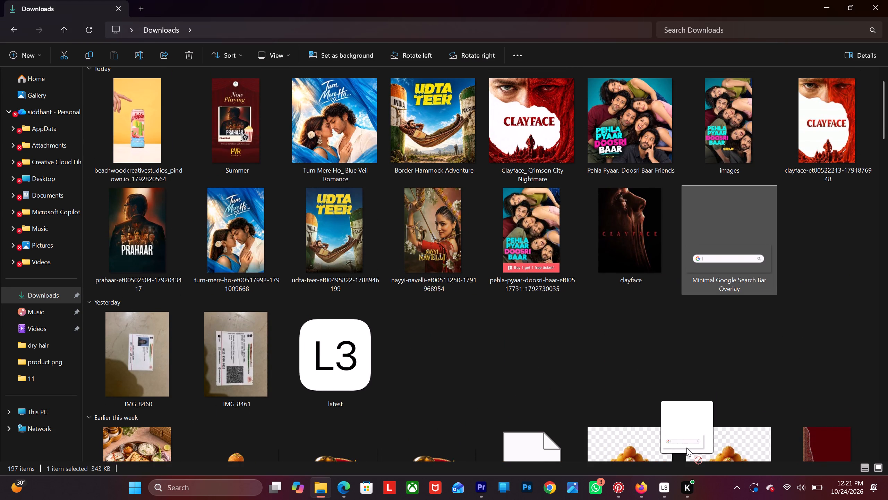
left_click_drag(686, 448, 374, 367)
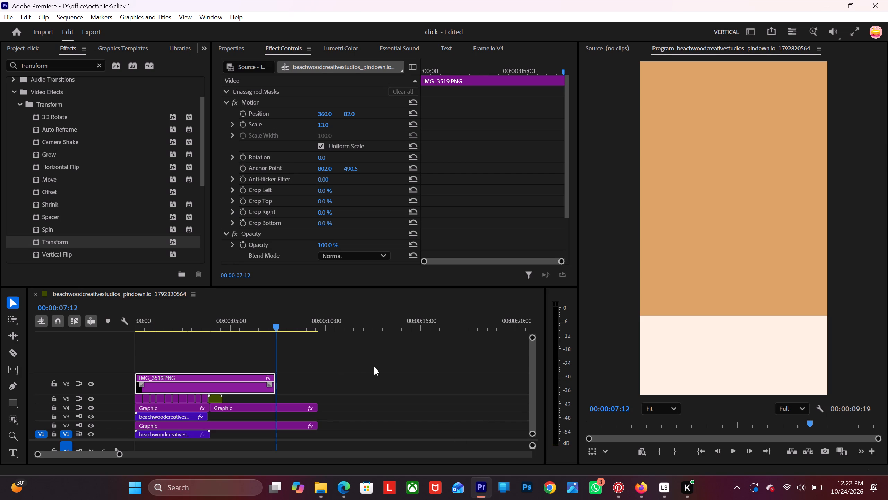
left_click_drag(374, 367, 309, 378)
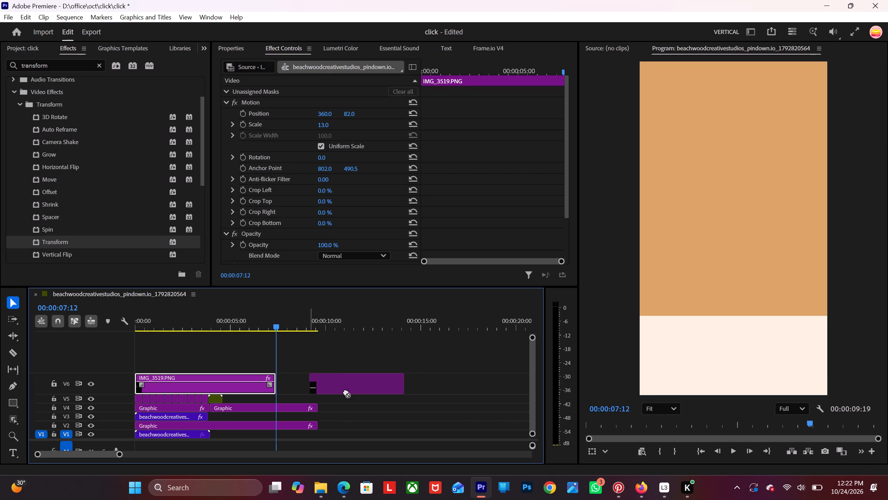
Move the search bar overlay clip down to track V5, starting directly after the short olive clip.
left_click_drag(349, 391, 318, 394)
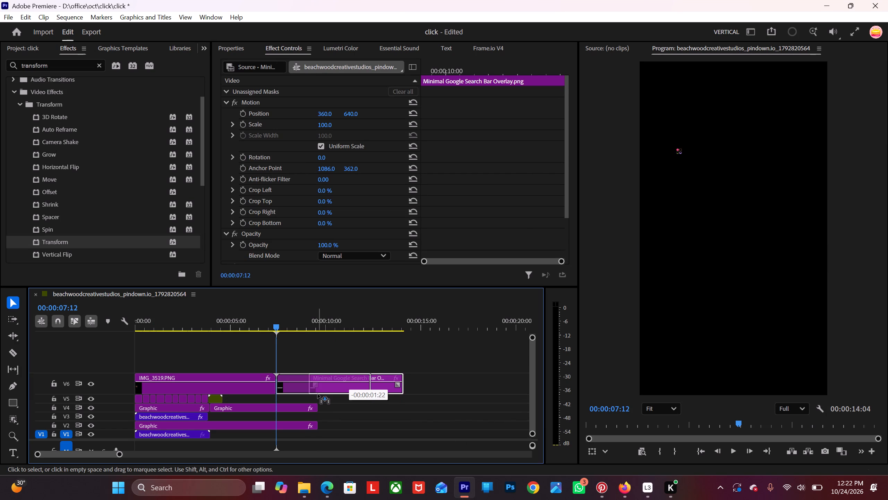
left_click_drag(318, 394, 318, 399)
scroll(293, 370, "up", 7)
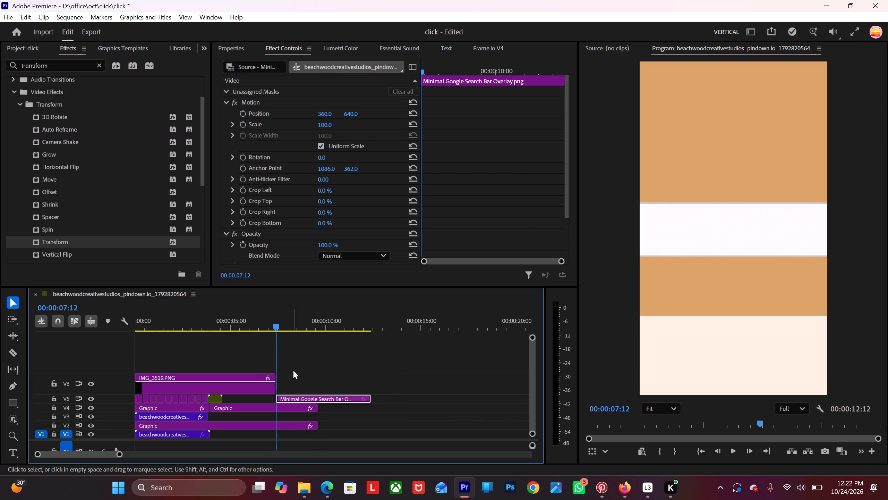
left_click_drag(292, 399, 259, 401)
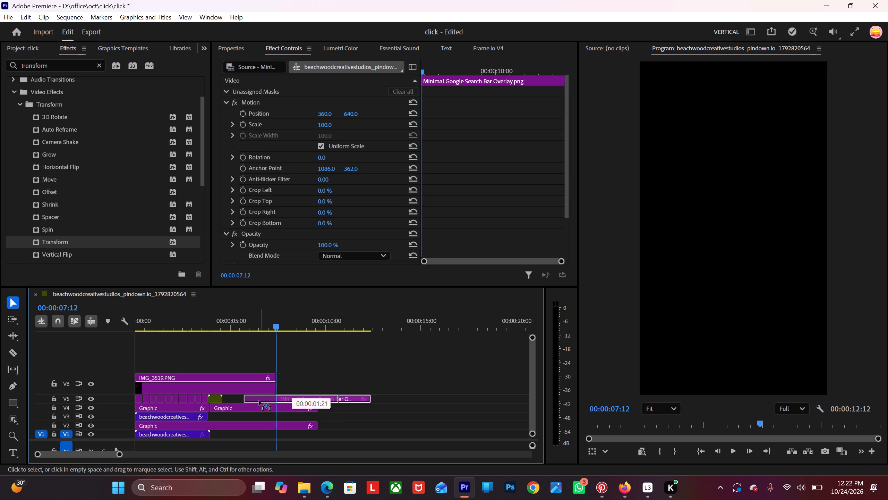
left_click_drag(259, 401, 242, 402)
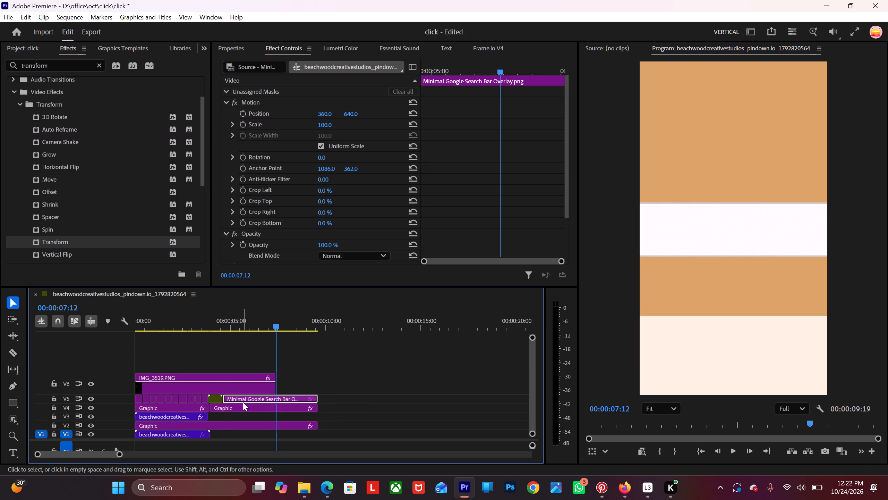
Scale the search bar overlay clip down to 34.
left_click(244, 400)
left_click_drag(326, 123, 308, 137)
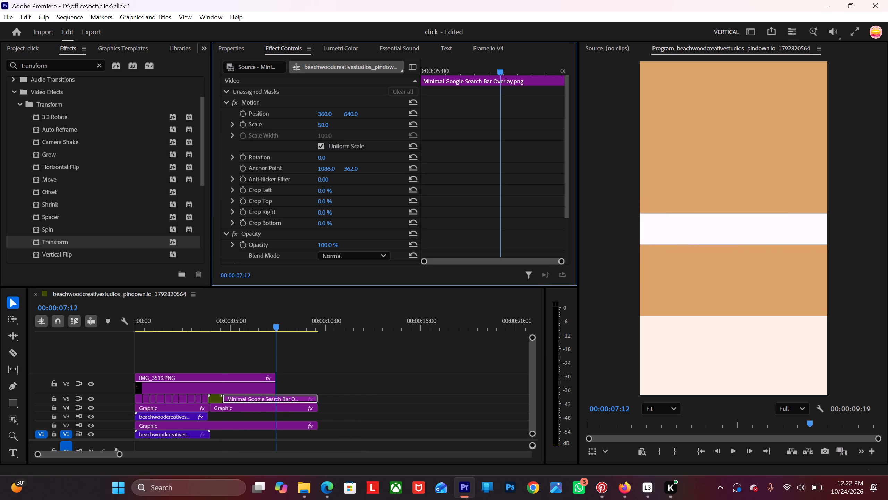
left_click_drag(308, 137, 303, 149)
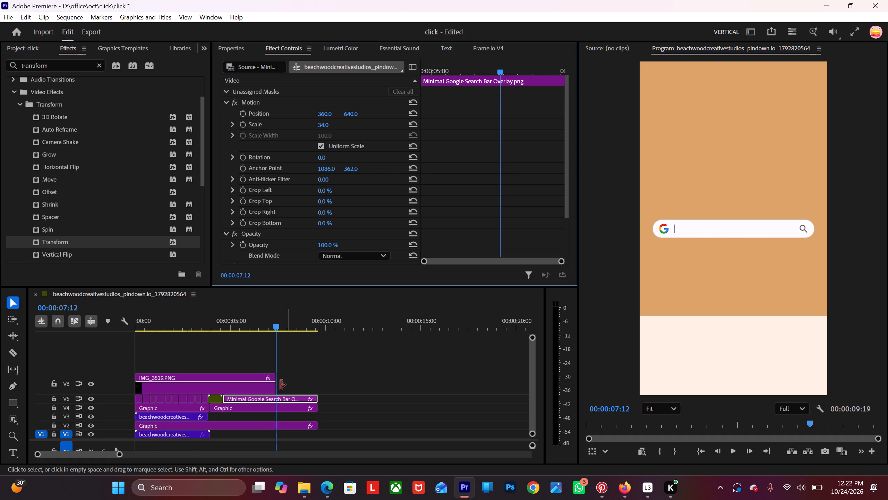
Move the playhead to 00:00:06:13 and reduce the height of track V6 to match the other tracks.
left_click_drag(276, 326, 258, 336)
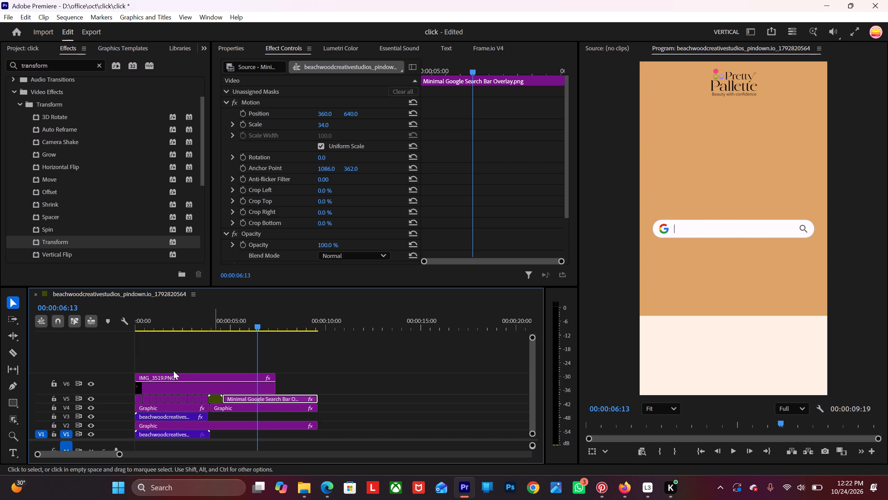
left_click_drag(101, 375, 101, 383)
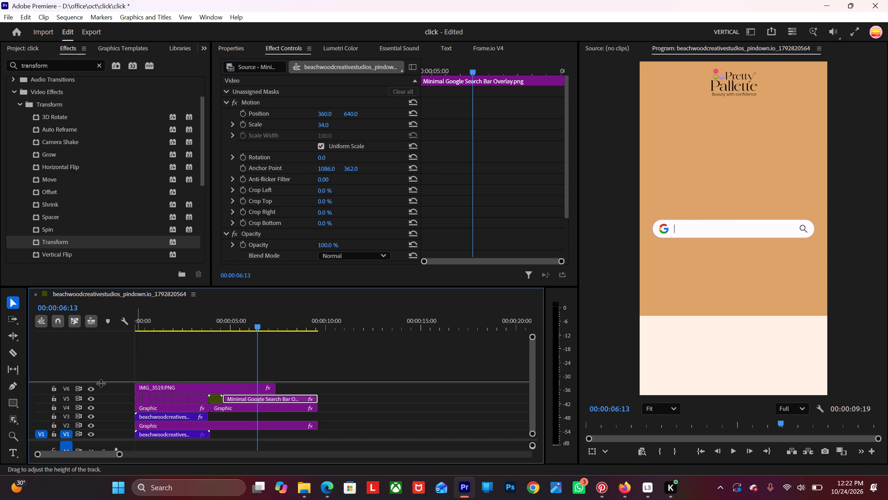
left_click_drag(101, 383, 101, 386)
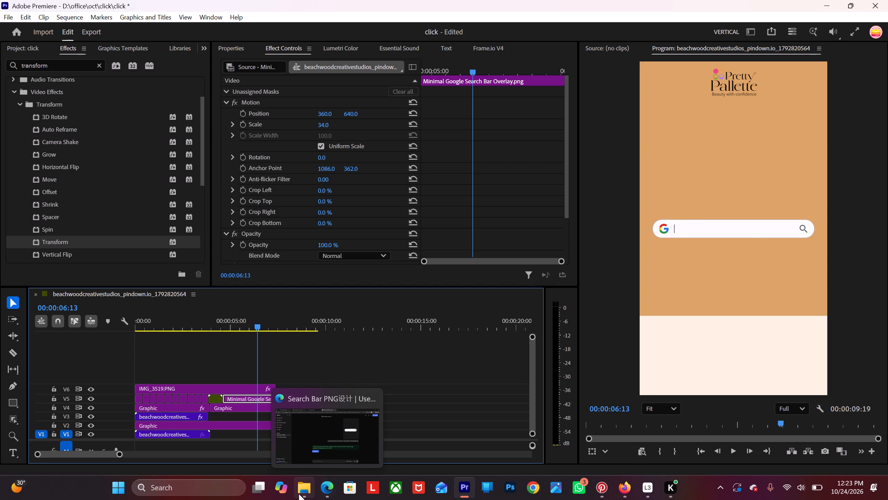
Open the Animation Composer extension and browse its Cinematic Titles presets and the remaining categories.
left_click(215, 15)
left_click(241, 54)
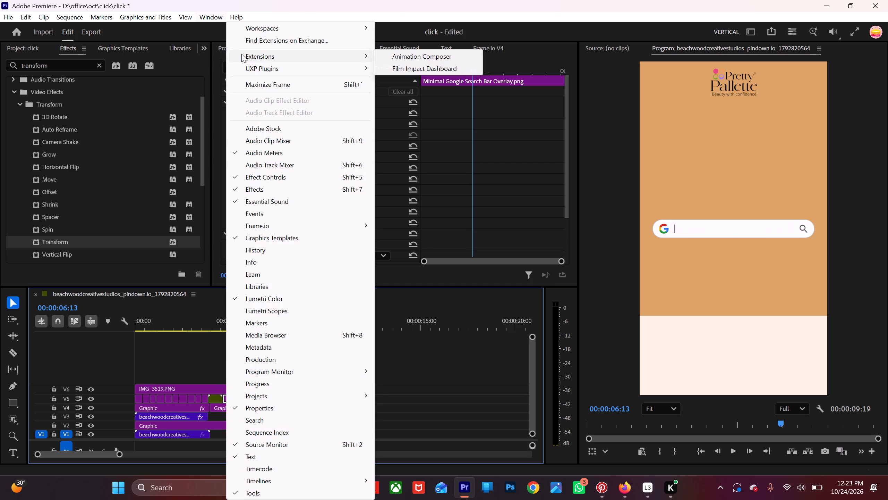
left_click(289, 54)
left_click(399, 56)
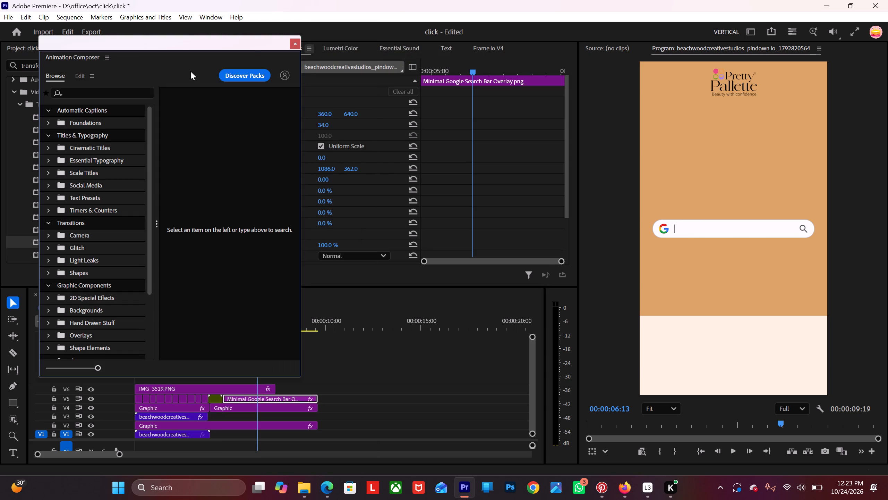
left_click(109, 144)
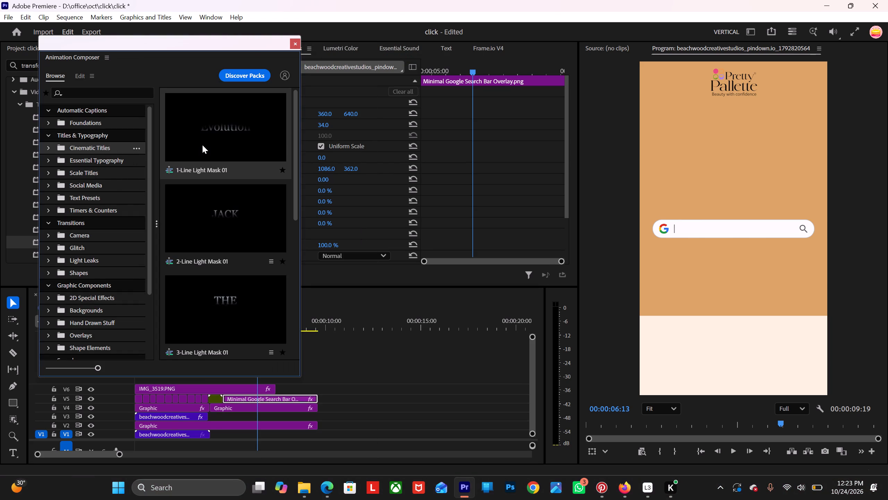
scroll(113, 197, "down", 3)
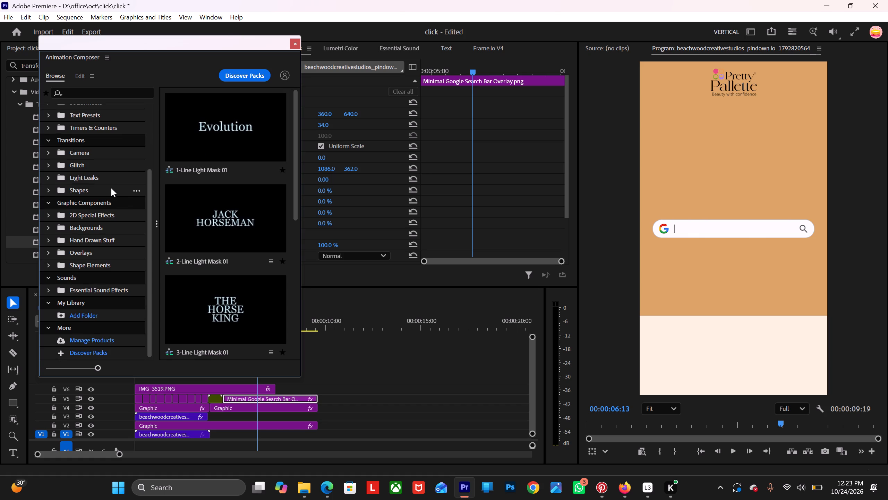
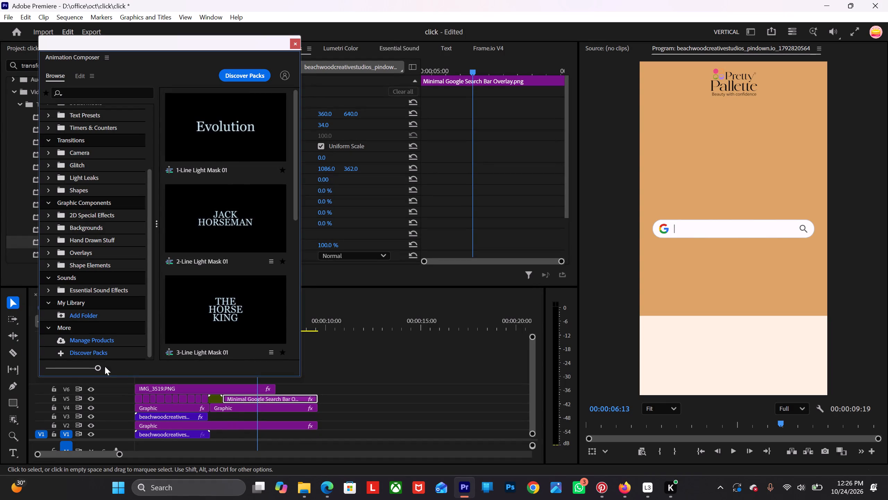
Browse the Cinematic Titles, 2D Special Effects, Backgrounds, Hand Drawn Stuff, Camera and Timers & Counters presets in Animation Composer.
scroll(86, 226, "down", 3)
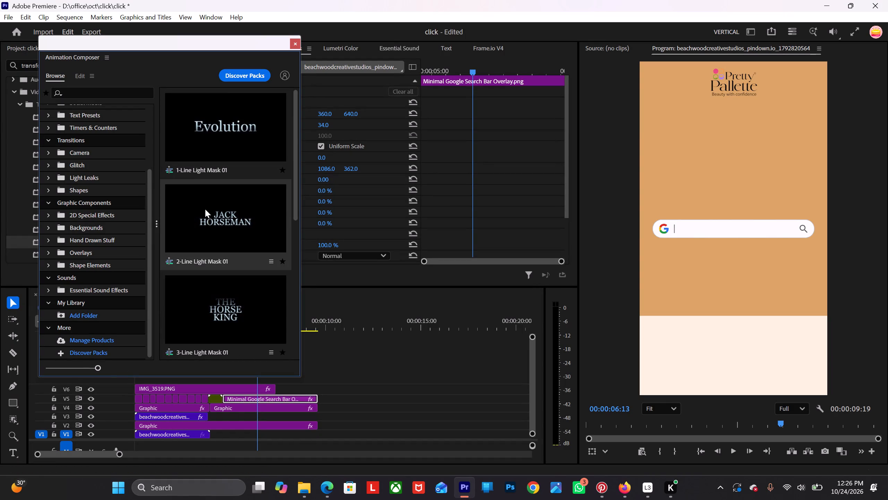
scroll(206, 206, "down", 8)
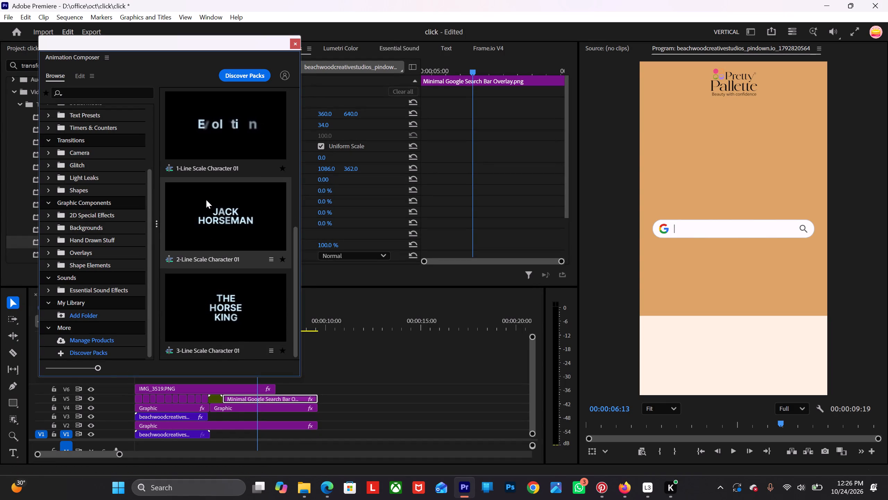
scroll(205, 195, "down", 1)
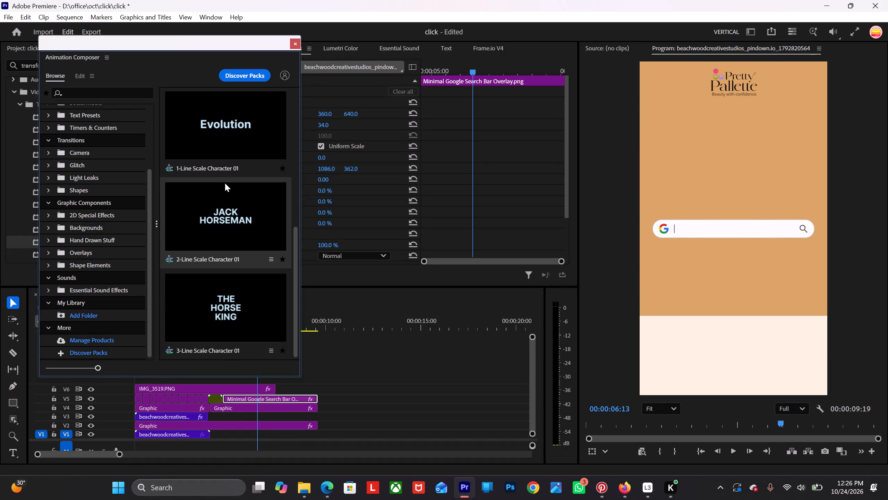
scroll(225, 183, "down", 3)
scroll(221, 203, "up", 8)
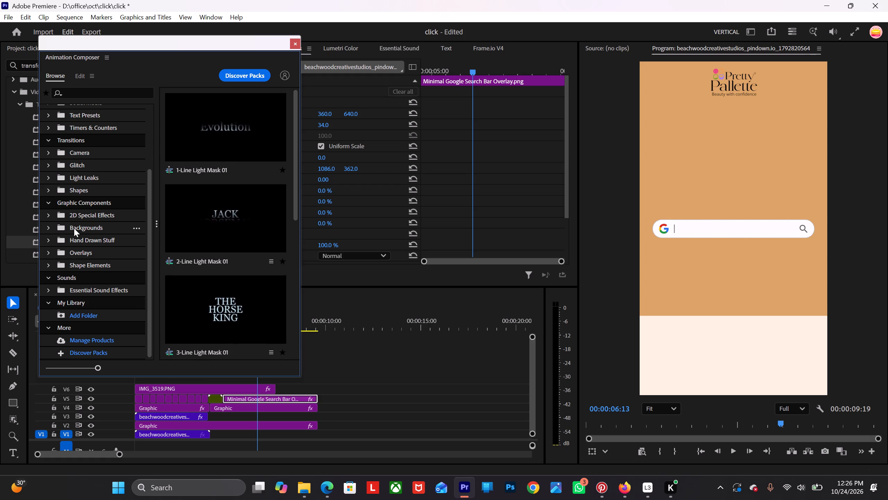
left_click(86, 216)
left_click(85, 228)
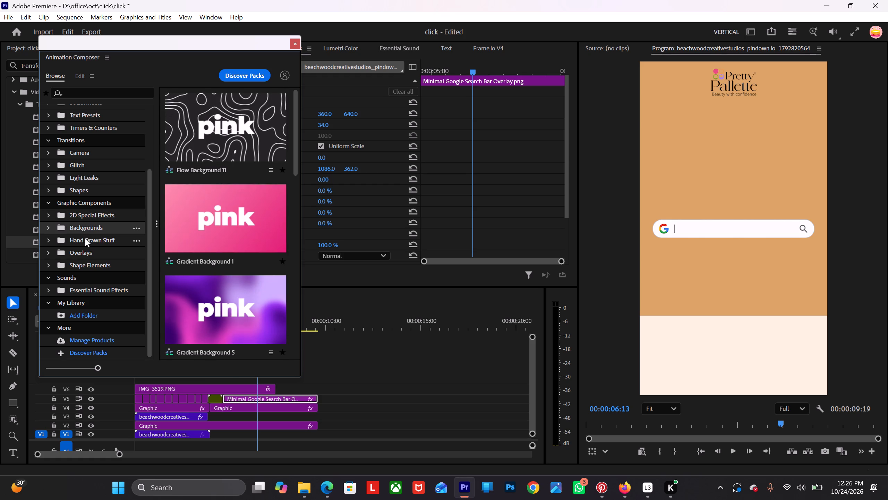
left_click(85, 238)
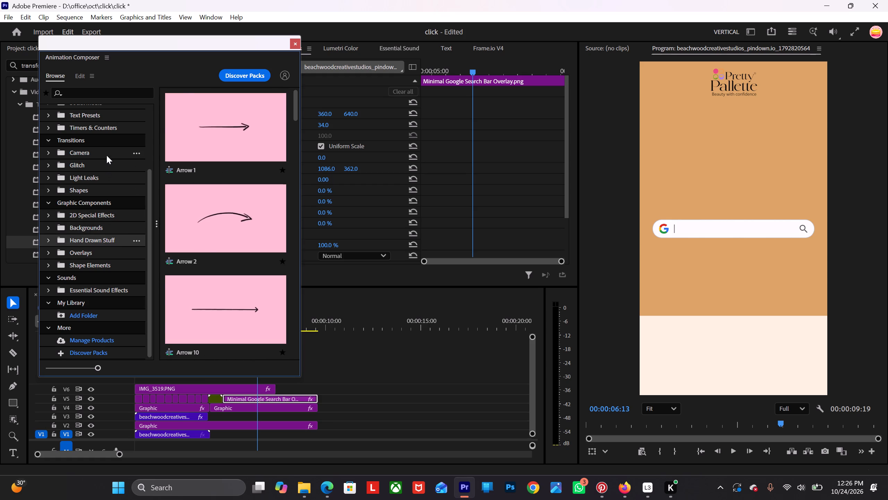
left_click(106, 154)
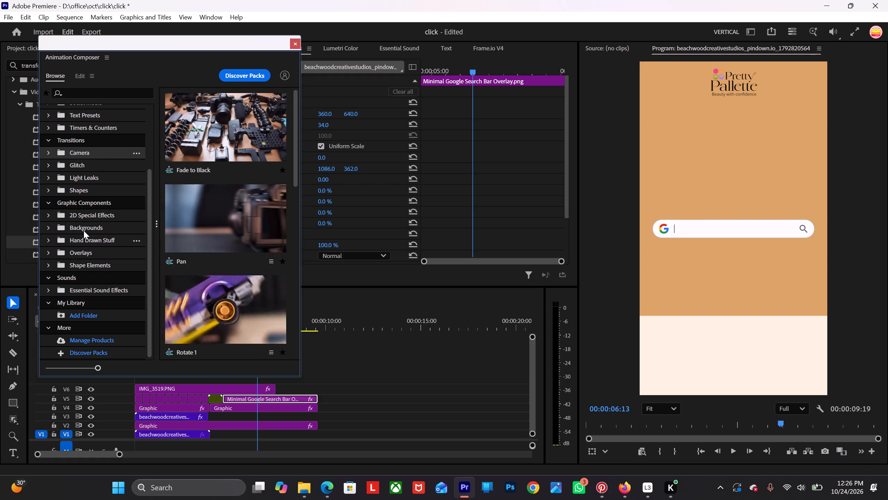
left_click(92, 123)
Add the Ease Fade Separately 3 preset from Text Presets to the timeline above track V6, just after 00:00:10:00.
scroll(92, 123, "up", 2)
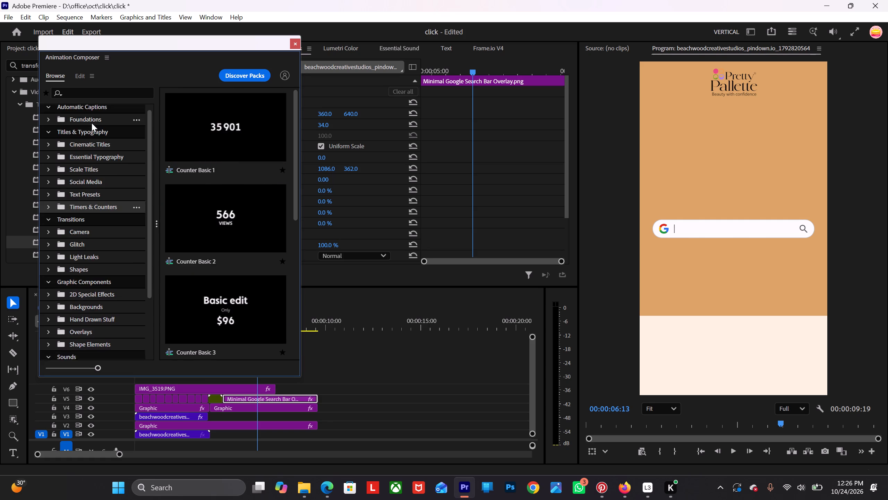
left_click(83, 195)
scroll(215, 201, "down", 9)
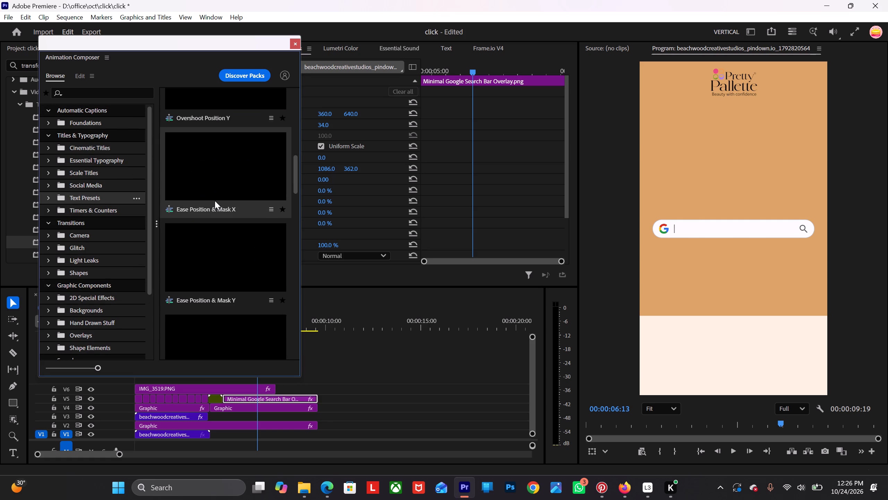
scroll(215, 201, "down", 20)
scroll(215, 202, "down", 7)
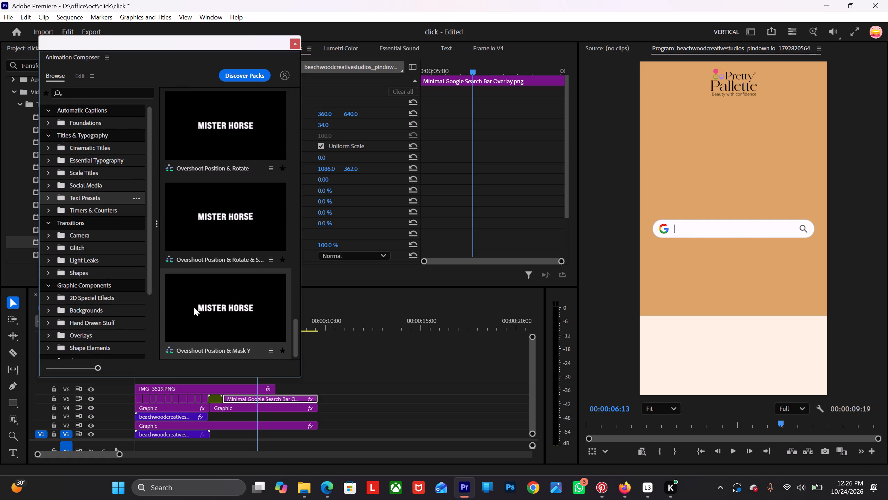
scroll(199, 219, "up", 4)
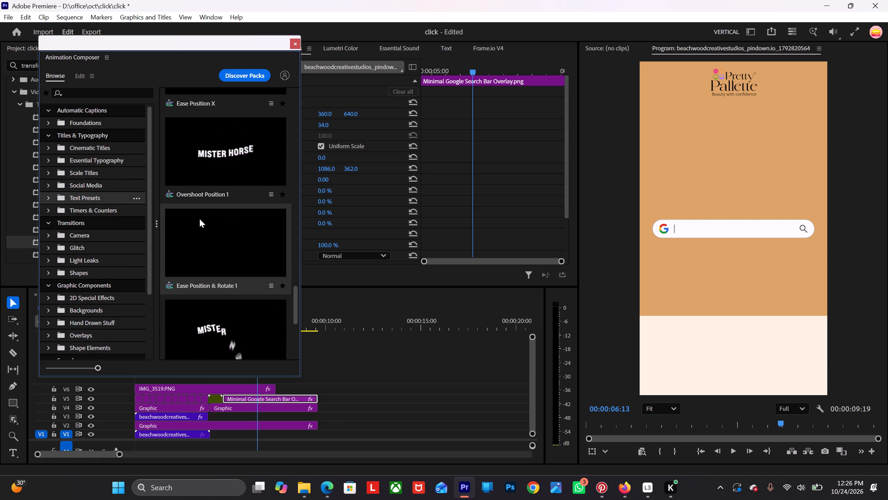
scroll(199, 219, "up", 4)
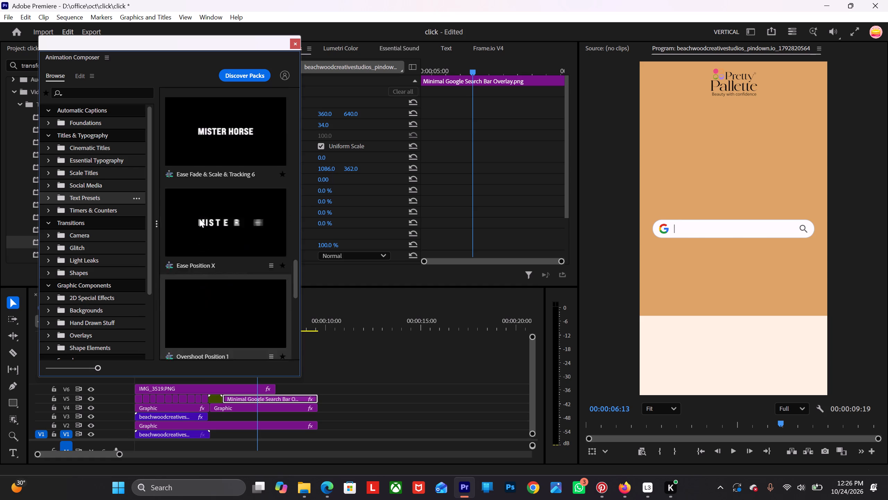
scroll(199, 219, "up", 3)
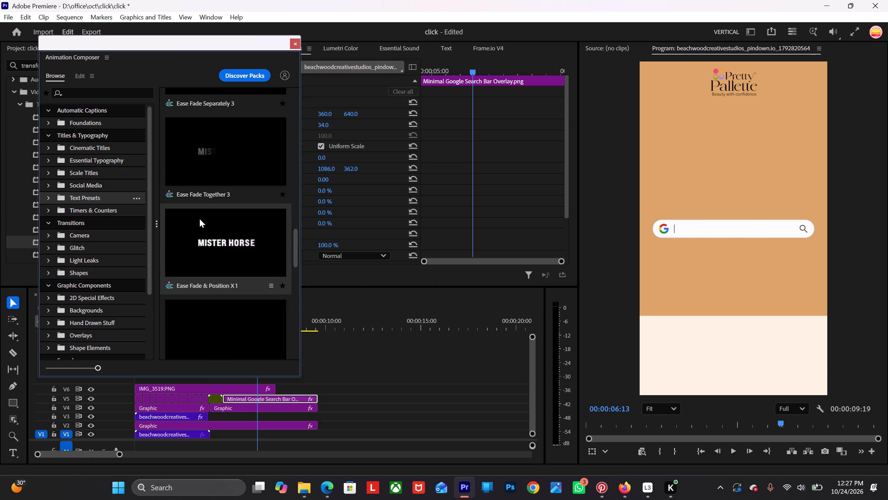
scroll(199, 219, "up", 2)
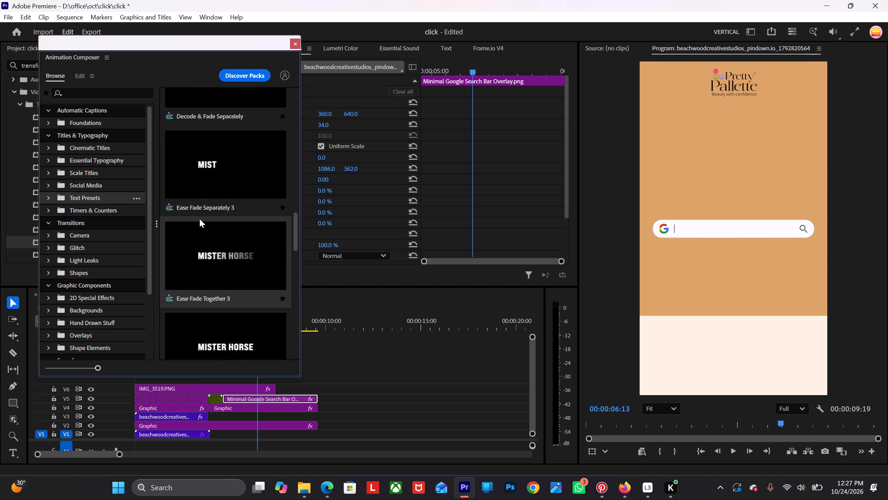
scroll(199, 219, "up", 2)
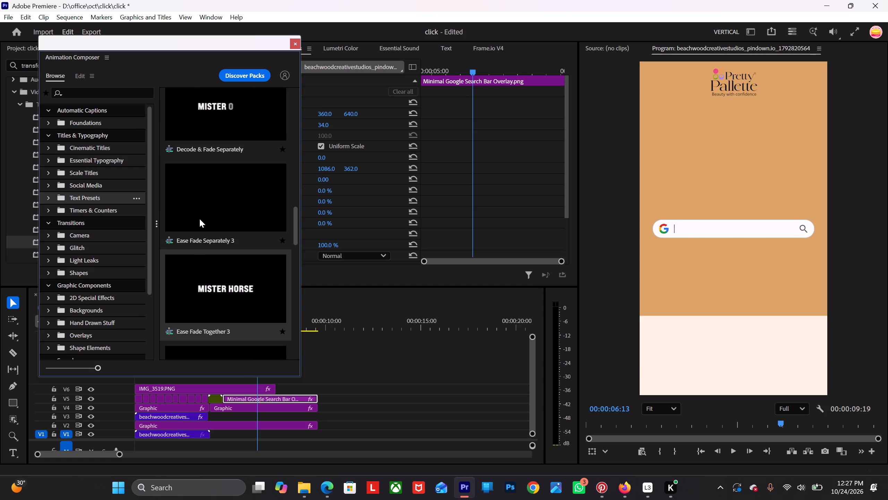
left_click_drag(191, 266, 352, 378)
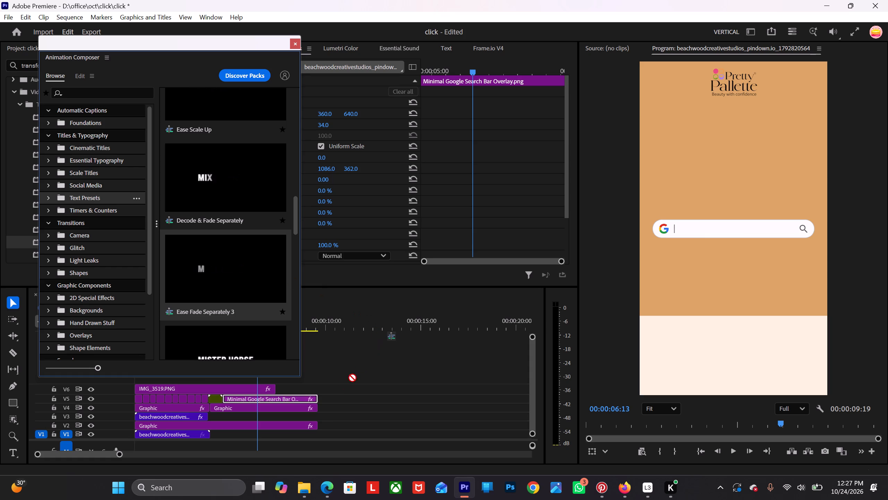
left_click_drag(352, 378, 330, 376)
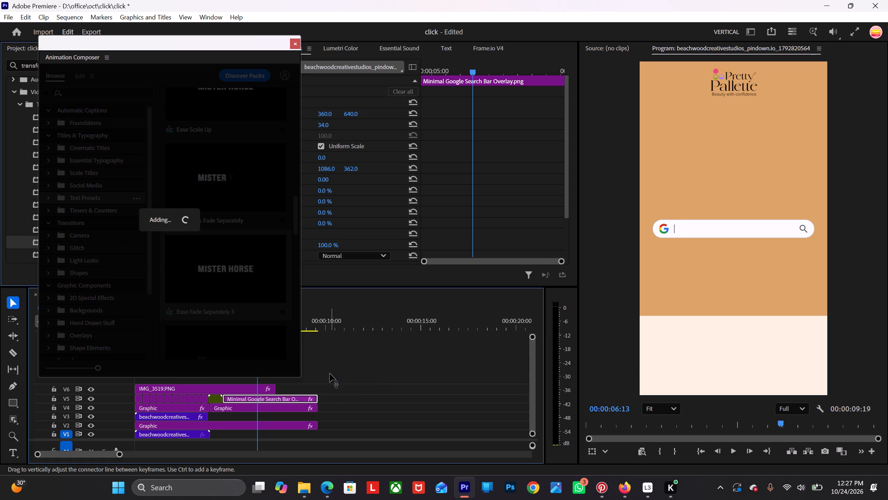
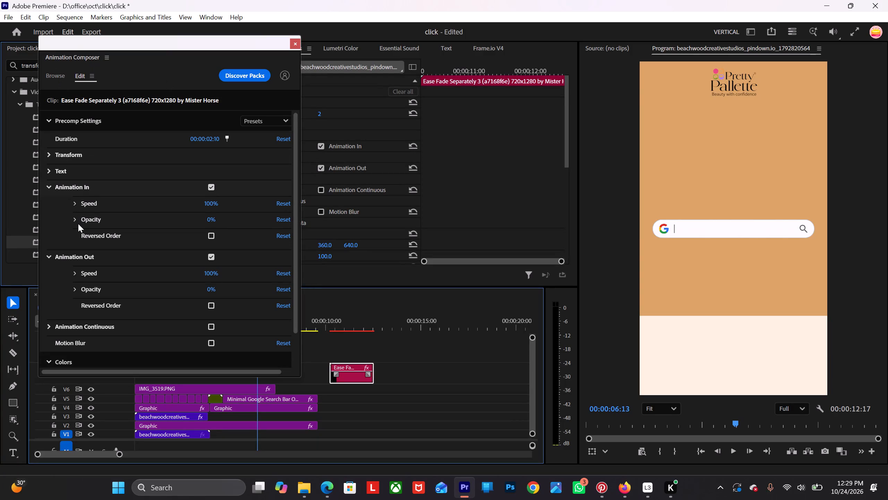
Check the Ease Fade Separately 3 clip's Animation In and Animation Out settings in Animation Composer, and close Animation Composer.
scroll(75, 224, "down", 1)
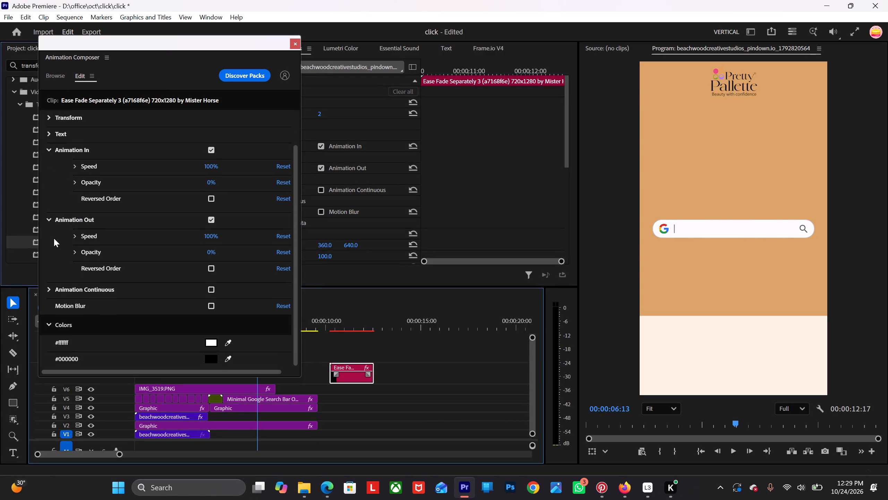
left_click(212, 216)
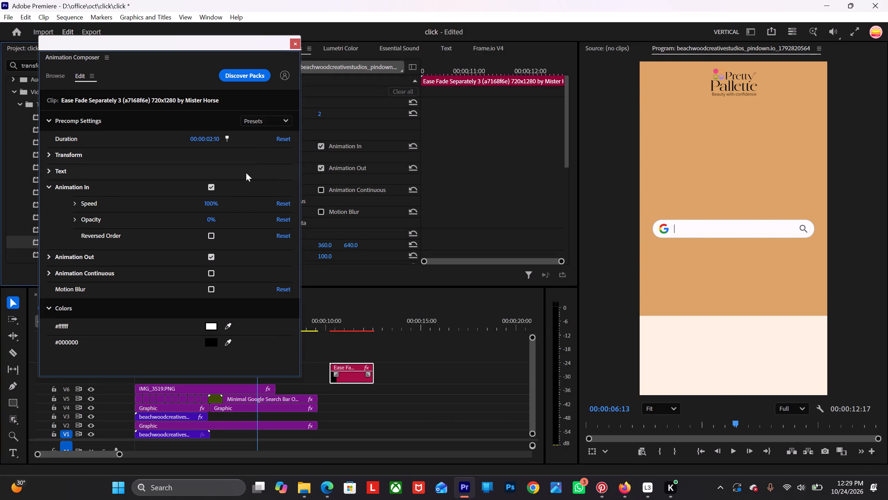
left_click(261, 44)
left_click(354, 338)
left_click(356, 381)
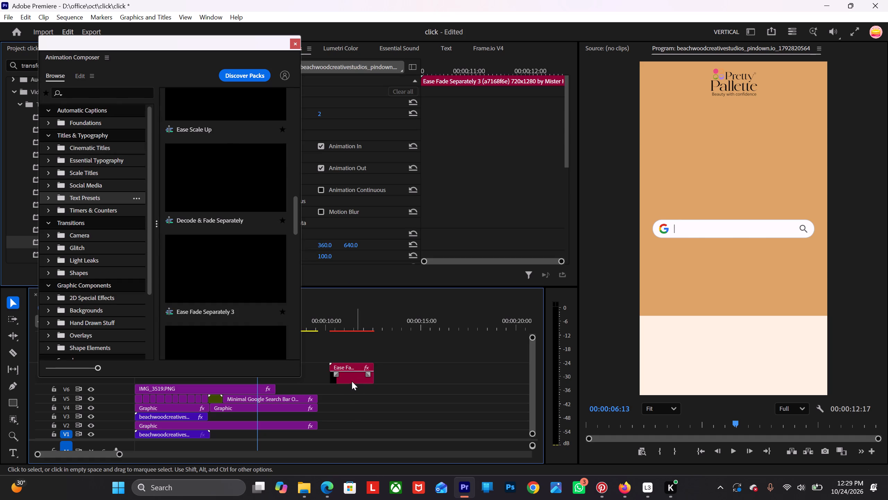
left_click(292, 44)
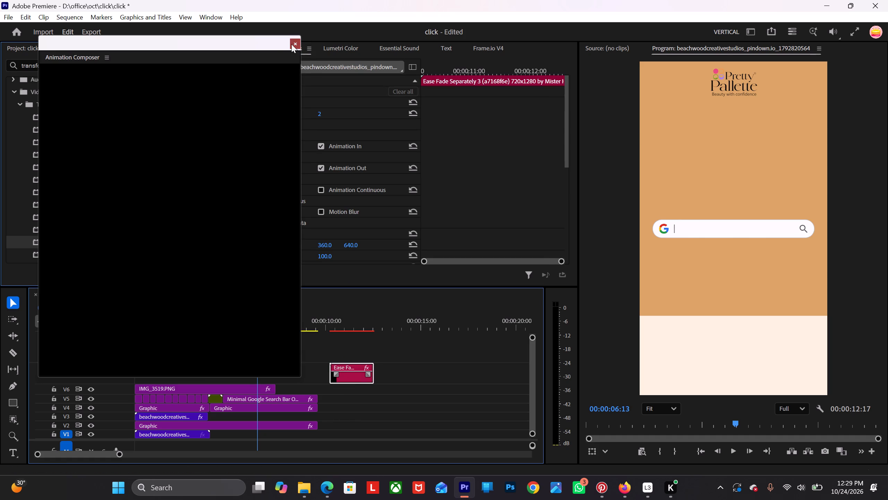
left_click(231, 136)
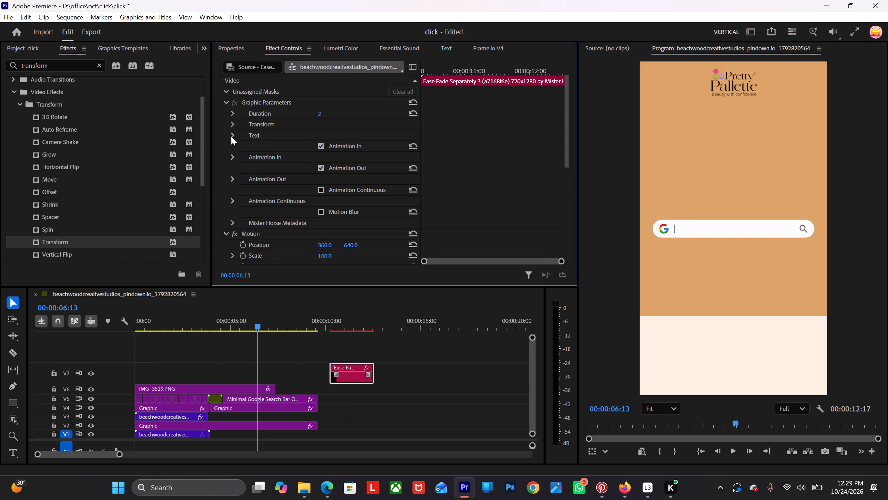
left_click(233, 122)
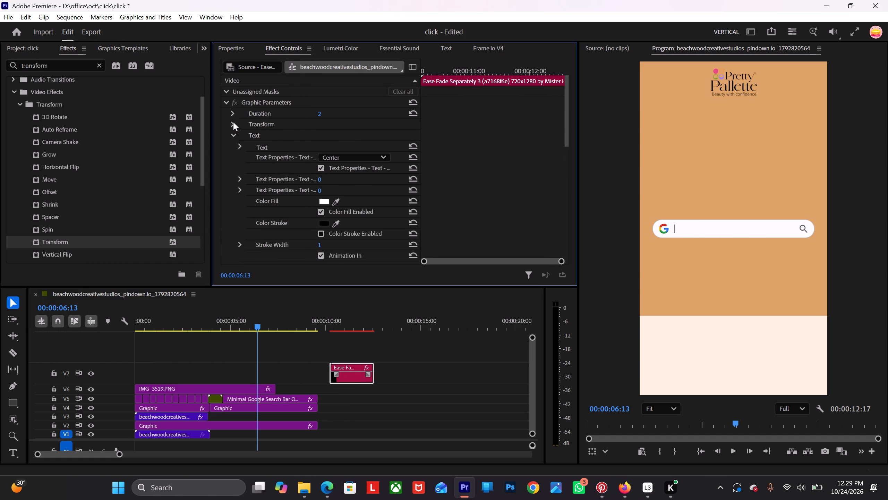
left_click(233, 122)
left_click(227, 48)
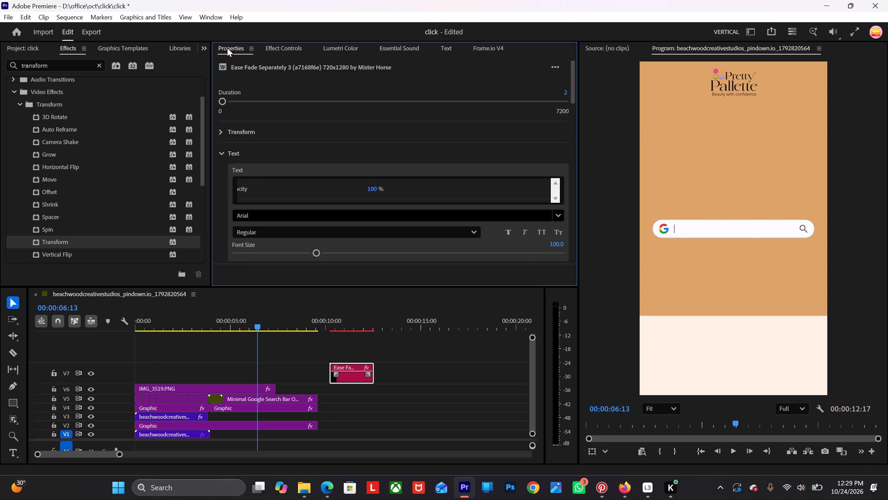
left_click_drag(293, 183, 158, 182)
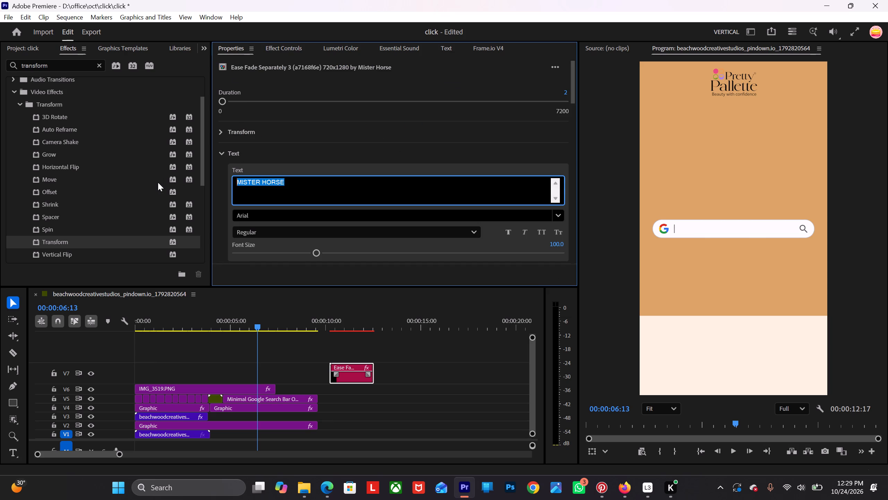
type("htt")
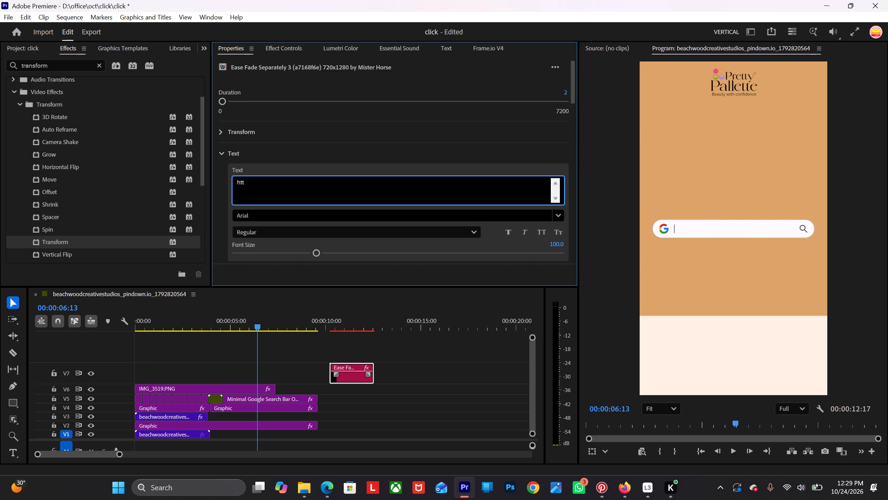
key("p")
key("s")
key("shift+colon")
type("//")
key("p")
type("ret")
type("ty")
type("pa")
key("l")
key("l")
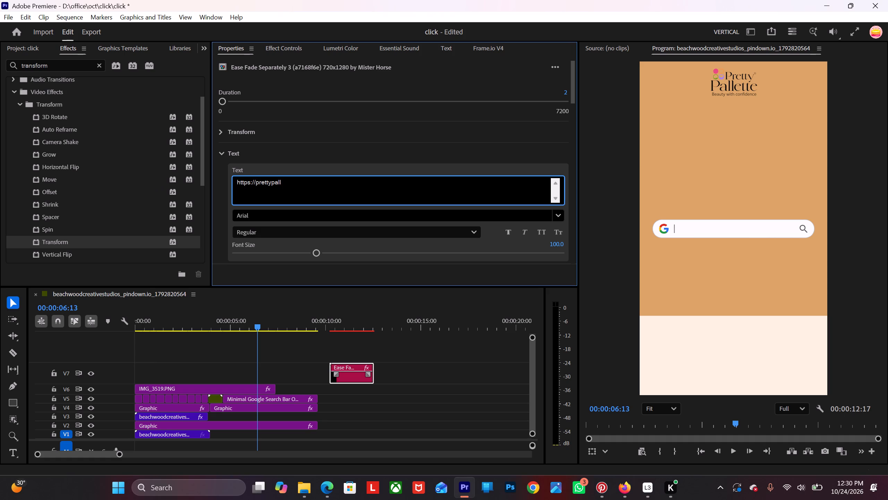
type("ette")
type(".co")
key("slash")
left_click(221, 195)
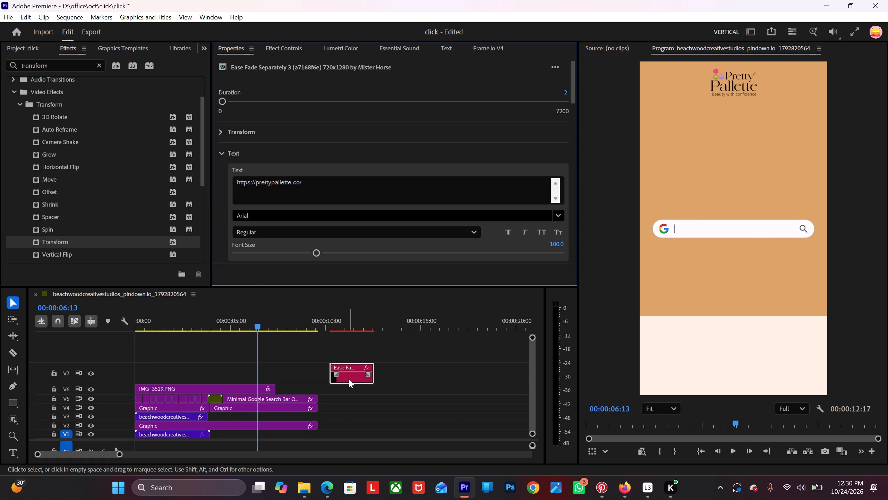
Move the Ease Fade Separately 3 clip earlier on track V7, across the playhead at 00:00:06:13 and above the Google search bar overlay.
left_click_drag(349, 379, 242, 373)
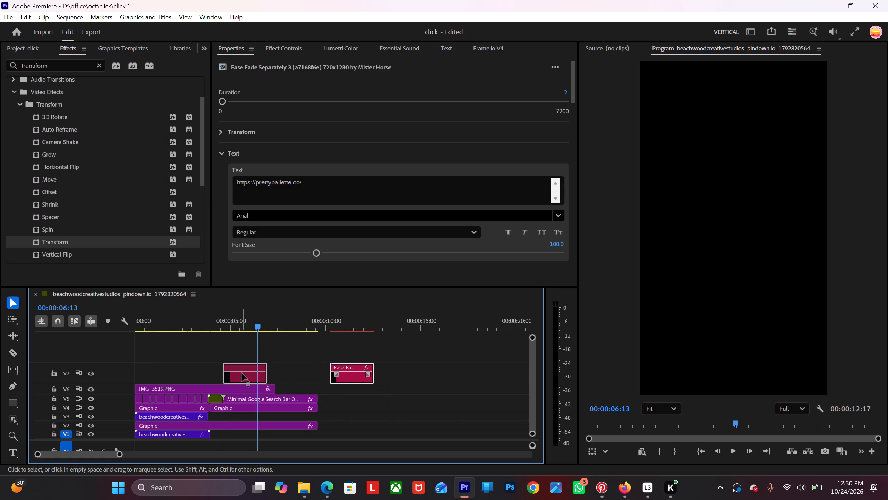
Change the Ease Fade Separately 3 clip's text fill colour to black, 000000.
scroll(213, 365, "up", 3)
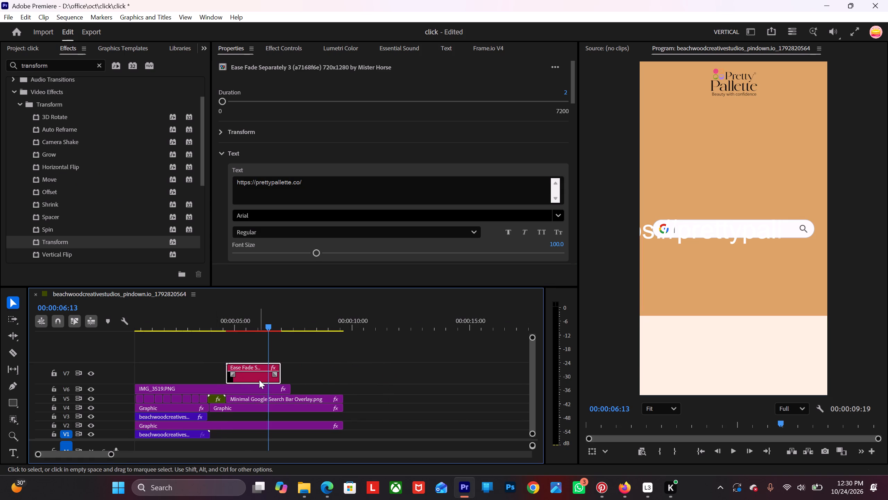
left_click(261, 378)
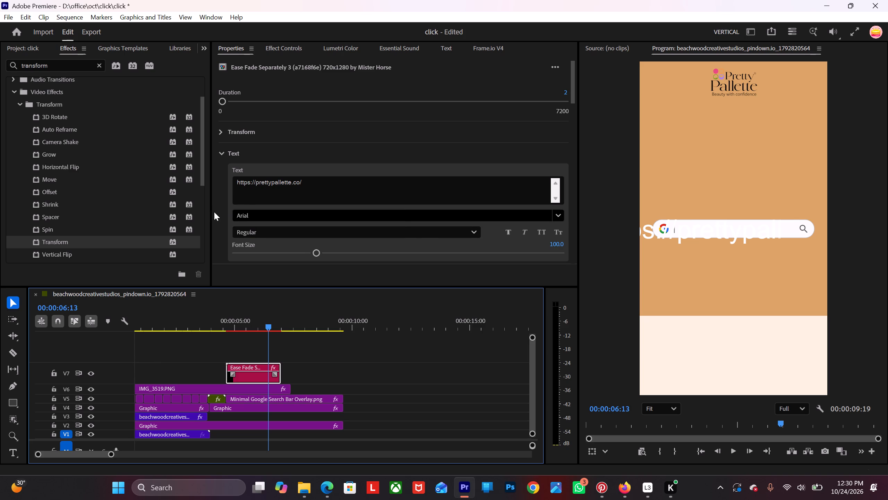
scroll(214, 212, "down", 17)
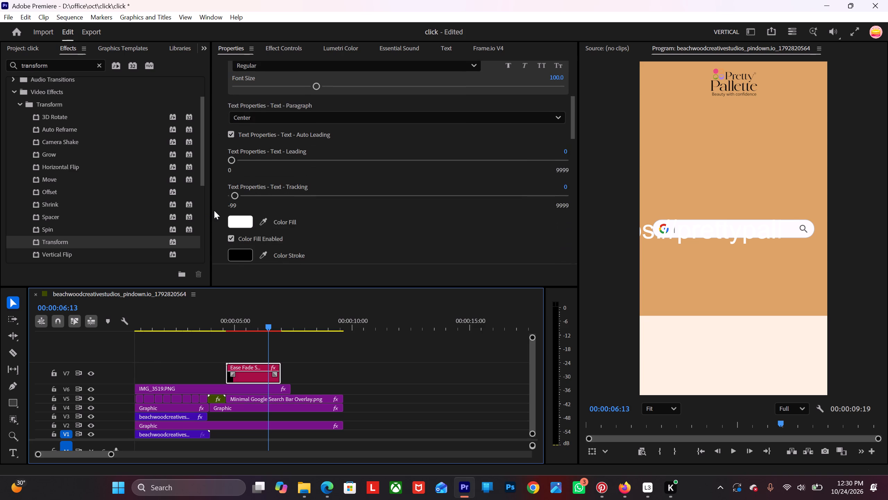
left_click(245, 215)
left_click_drag(347, 221, 194, 86)
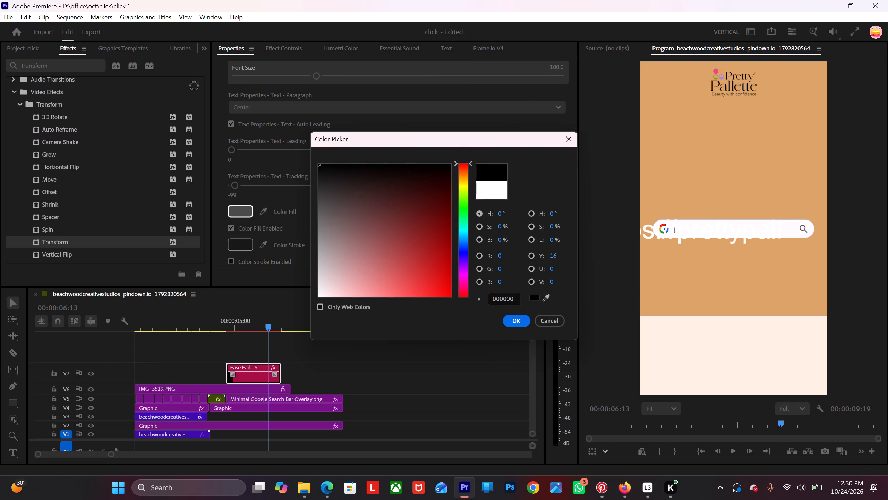
left_click_drag(194, 86, 190, 84)
left_click(518, 320)
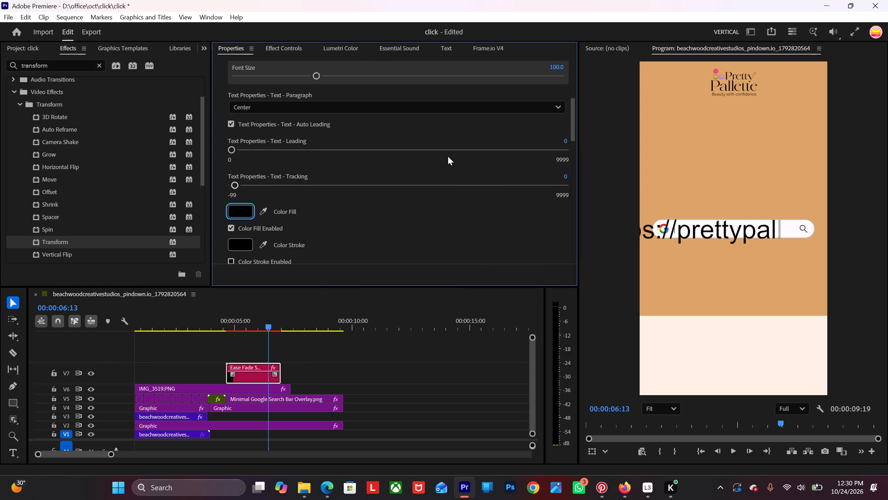
Reduce the website address text's font size to 30.6 so it fits within the search bar's width.
left_click(268, 47)
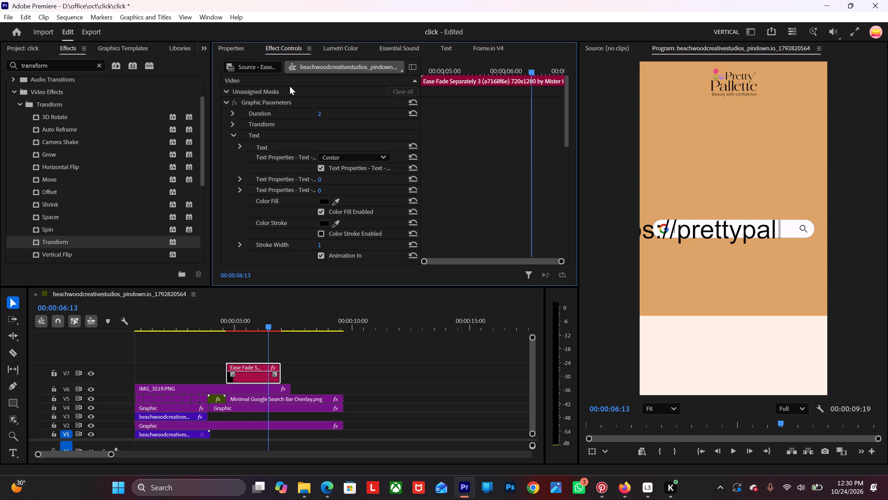
left_click(227, 50)
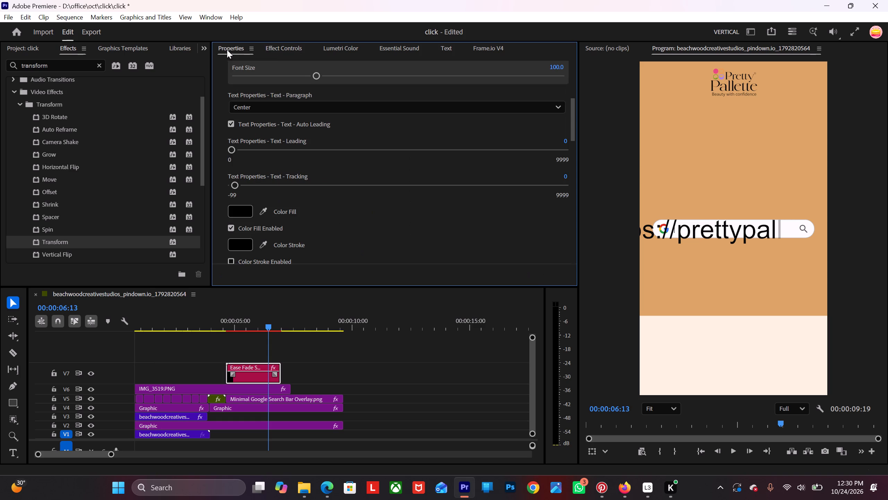
scroll(222, 124, "down", 20)
scroll(222, 124, "down", 7)
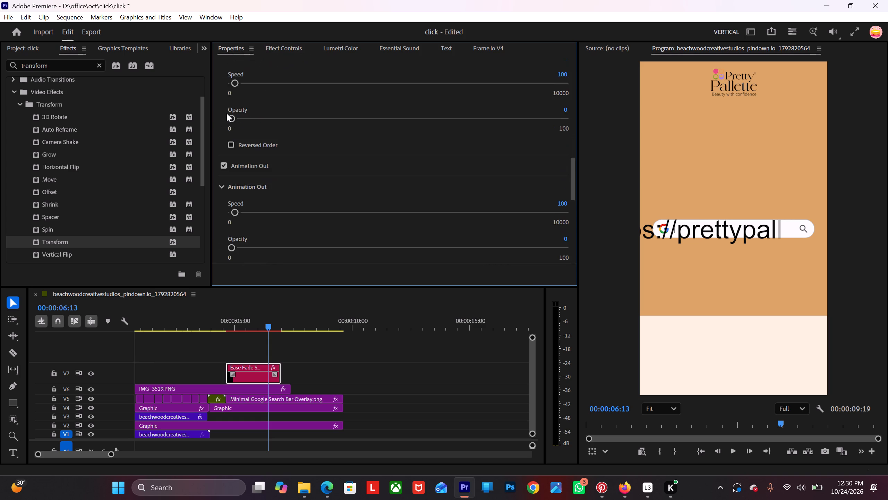
scroll(227, 113, "down", 6)
scroll(226, 114, "up", 19)
scroll(224, 115, "up", 3)
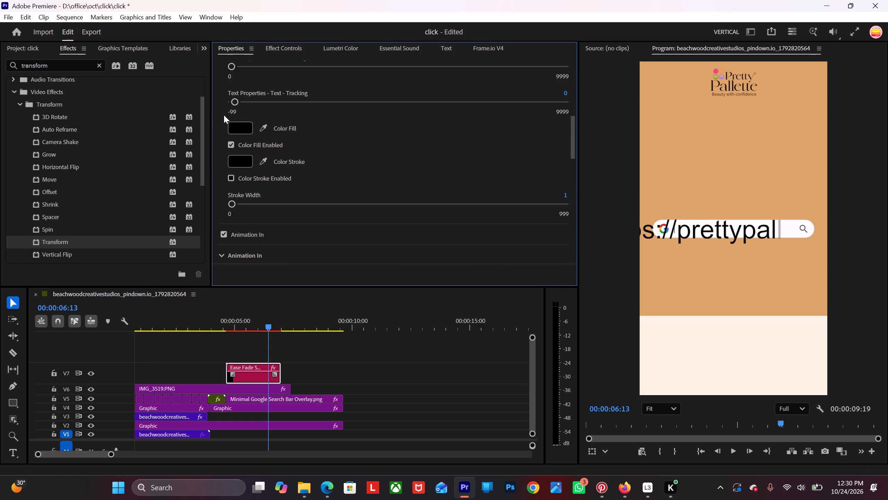
scroll(224, 115, "up", 13)
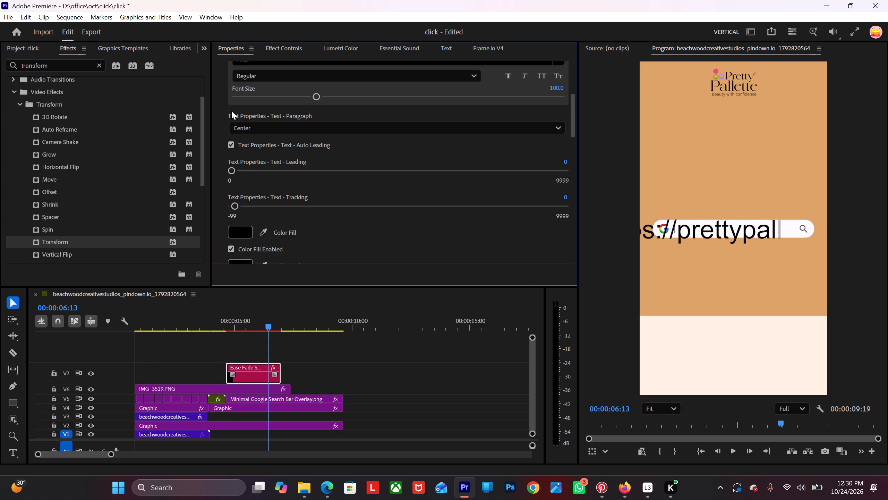
left_click(274, 95)
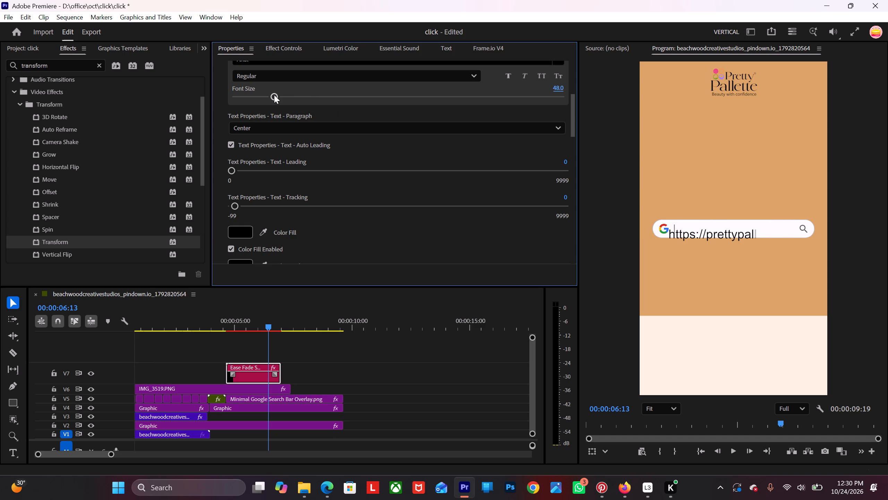
left_click(260, 96)
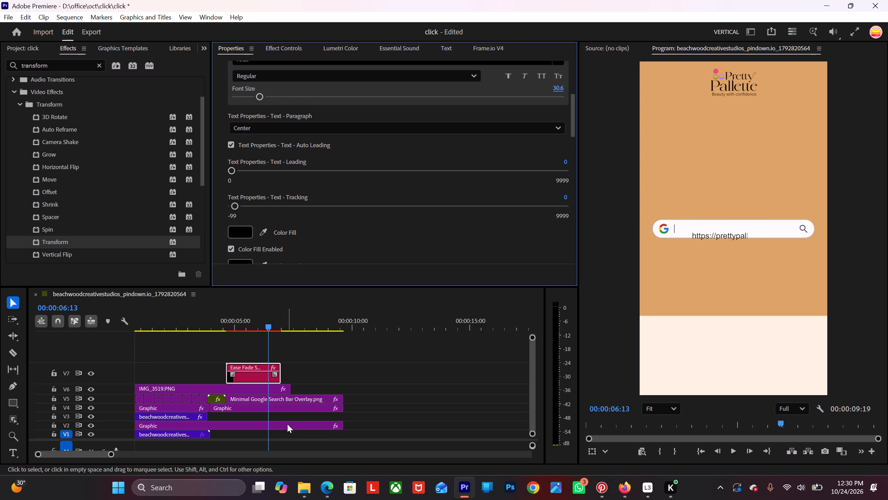
Set a 100% opacity keyframe at 00:00:04:24 on the Minimal Google Search Bar Overlay.png clip.
left_click_drag(267, 328, 263, 329)
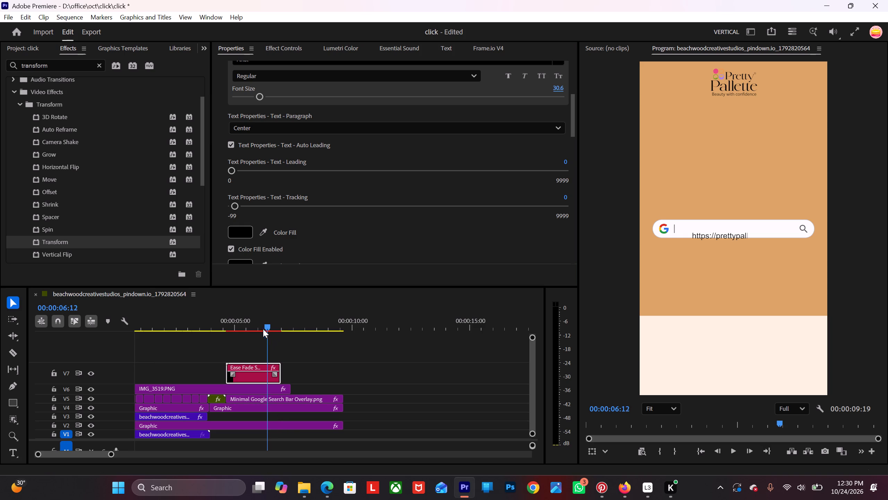
left_click_drag(263, 329, 217, 338)
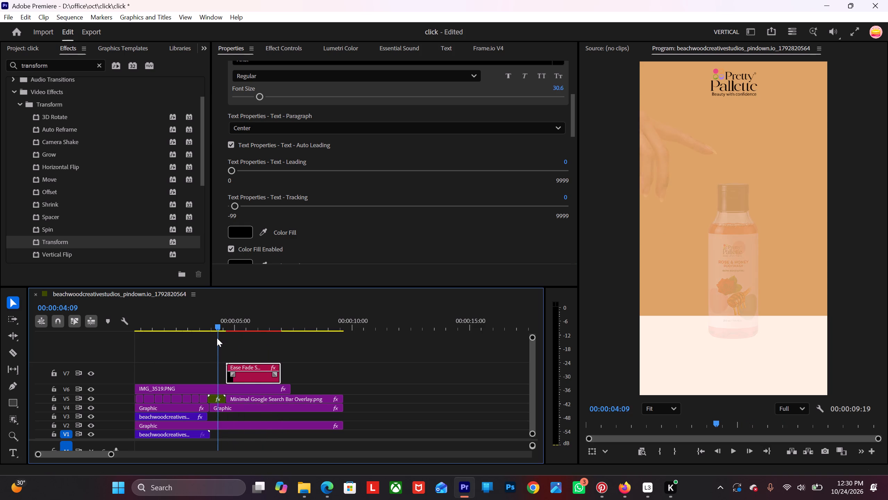
left_click_drag(217, 338, 220, 333)
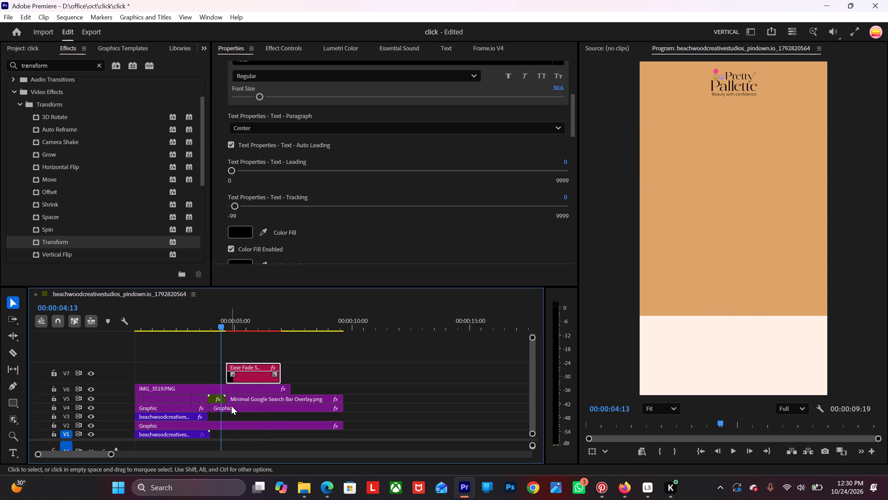
scroll(240, 395, "up", 8, "alt")
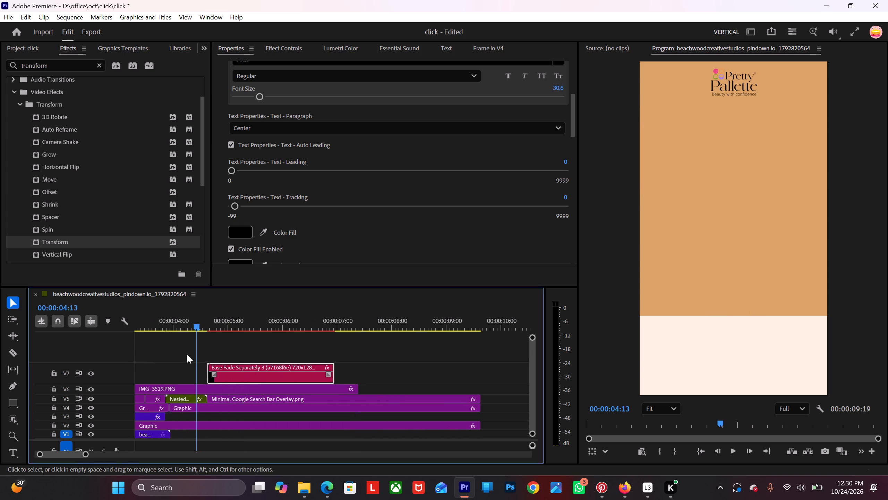
left_click_drag(200, 324, 216, 322)
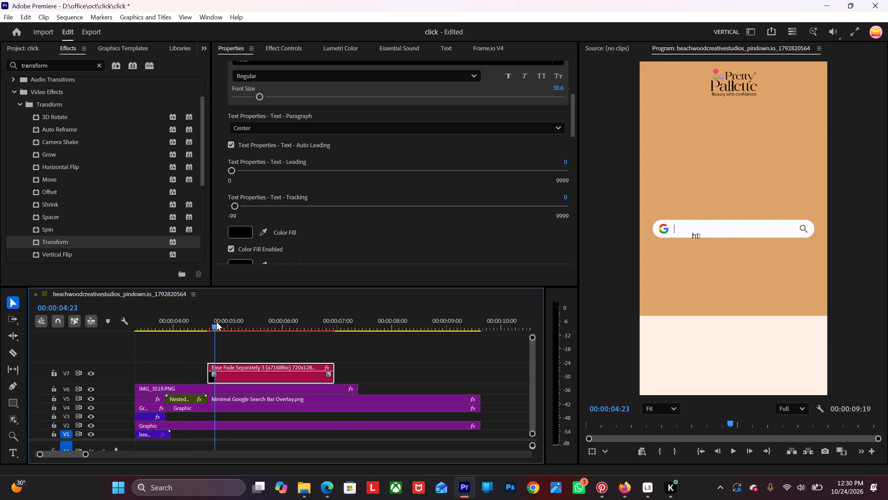
left_click_drag(216, 322, 219, 321)
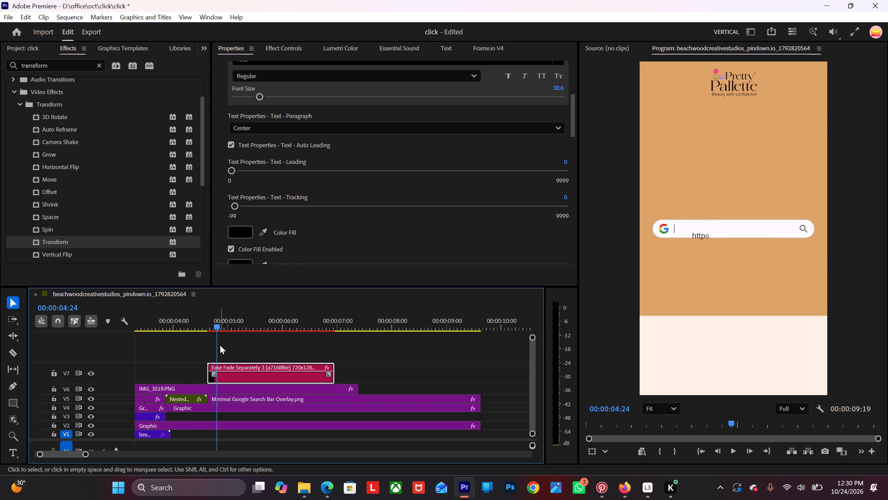
left_click_drag(215, 321, 218, 321)
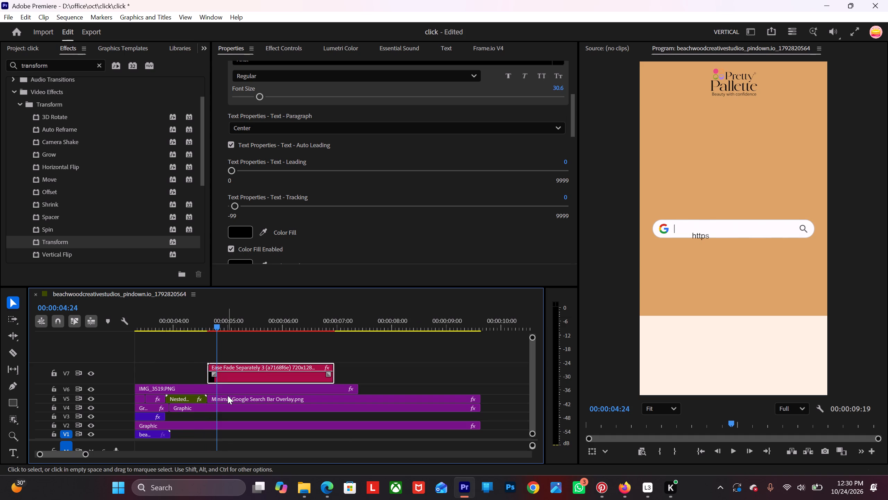
left_click(228, 397)
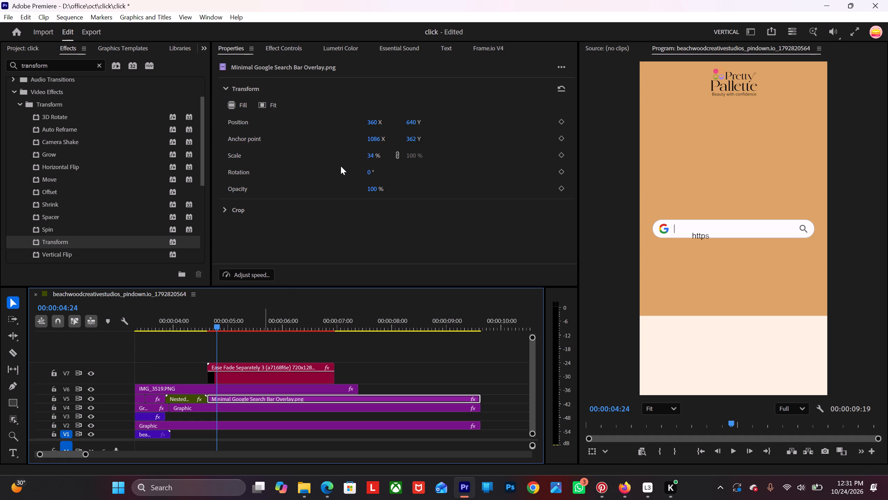
left_click(299, 44)
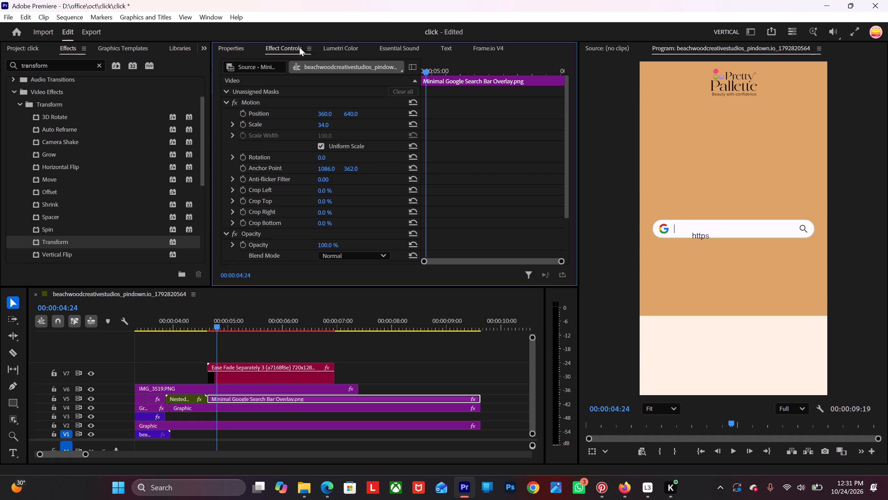
scroll(300, 172, "down", 7)
scroll(299, 181, "up", 7)
scroll(263, 201, "down", 6)
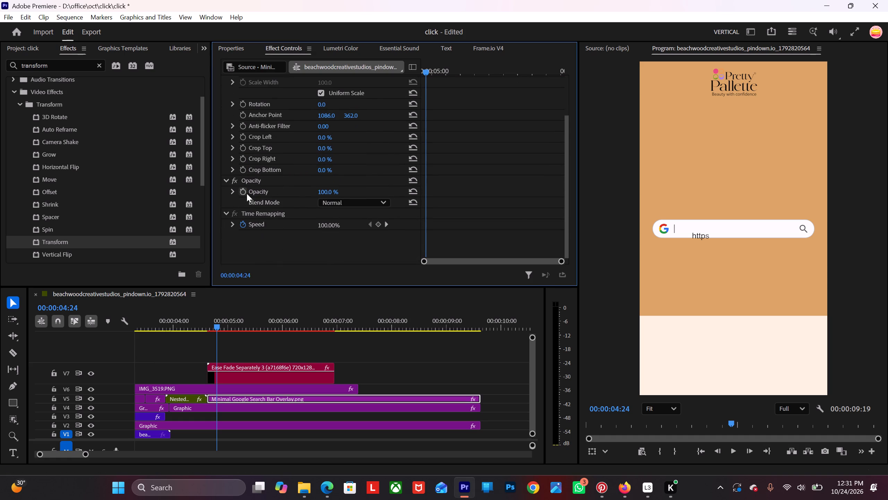
left_click(241, 190)
Add a 0% opacity keyframe at the search bar overlay's start, 00:00:04:19, and play back the fade-in.
left_click_drag(422, 69, 404, 76)
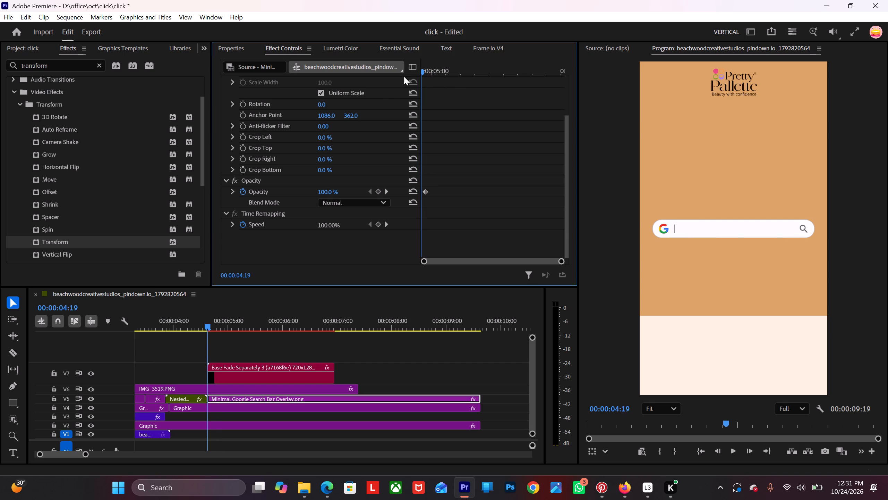
left_click_drag(404, 76, 378, 91)
left_click_drag(321, 190, 227, 202)
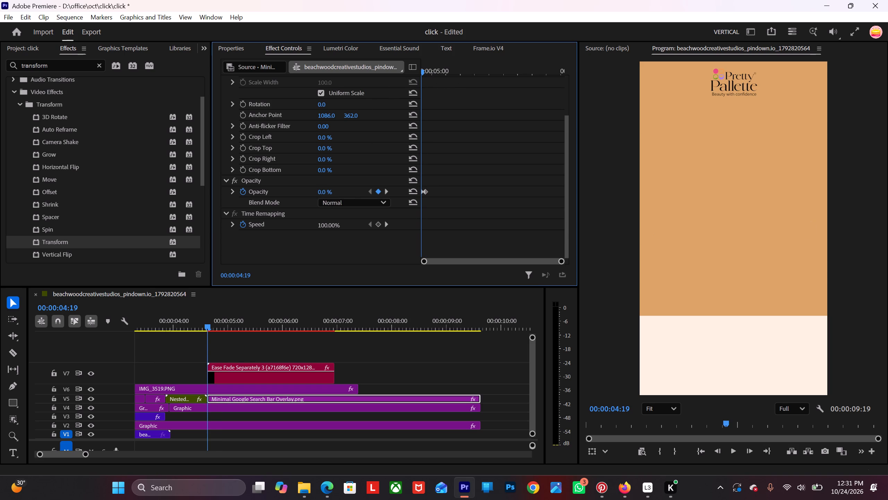
left_click_drag(227, 202, 150, 209)
key("space")
key("space")
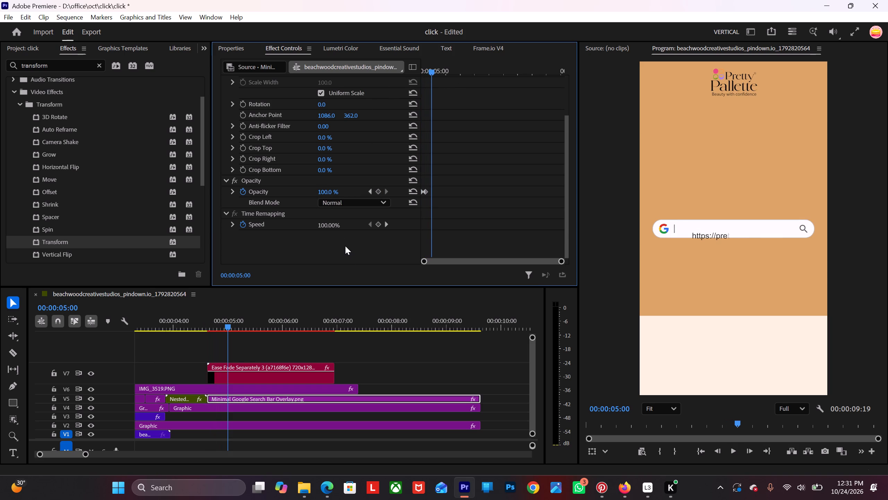
Move the Ease Fade Separately 3 text clip on track V7 so it starts at 00:00:04:27, after the search bar's fade-in.
left_click_drag(222, 321, 210, 327)
scroll(213, 373, "up", 6, "alt")
left_click_drag(229, 380, 232, 380)
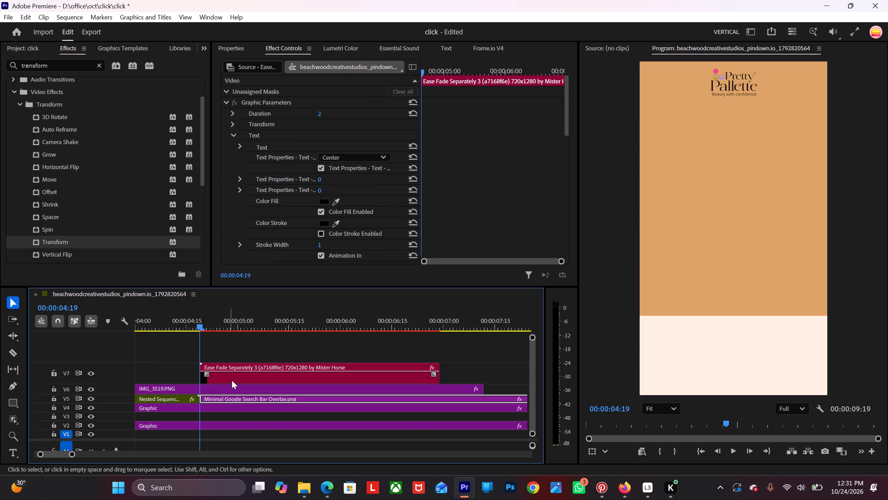
left_click_drag(232, 380, 239, 378)
left_click(235, 377)
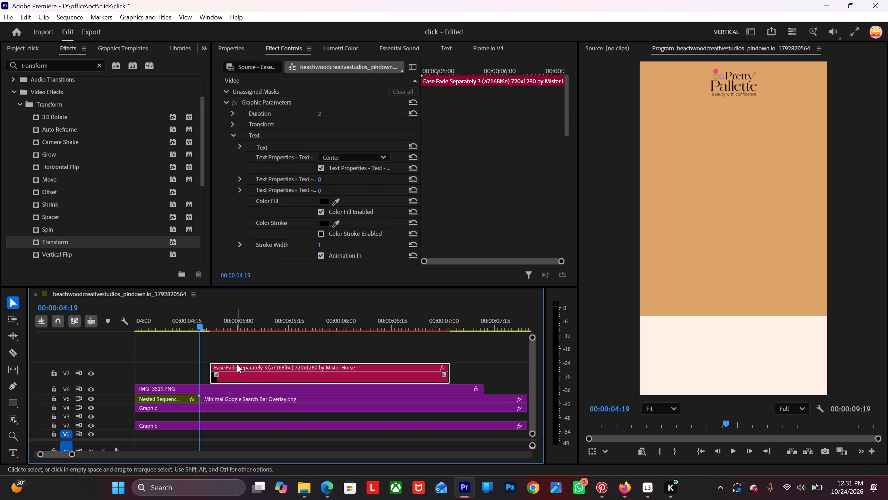
left_click_drag(200, 329, 207, 329)
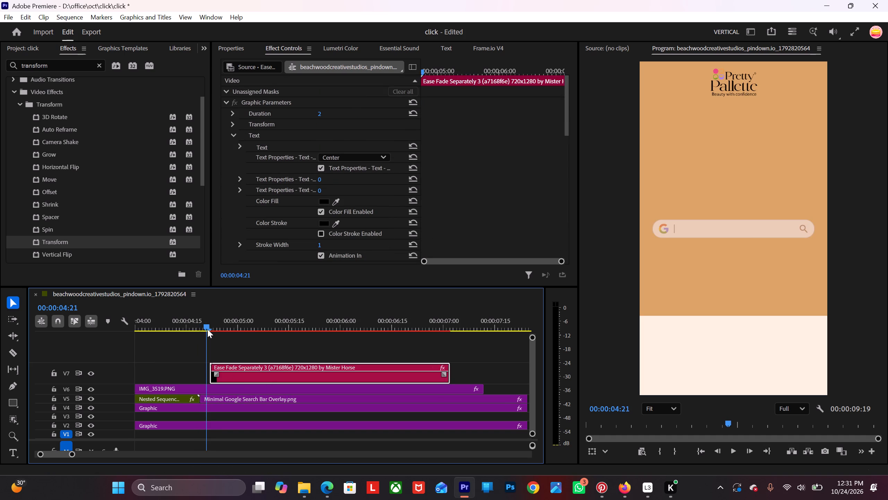
left_click_drag(207, 329, 222, 320)
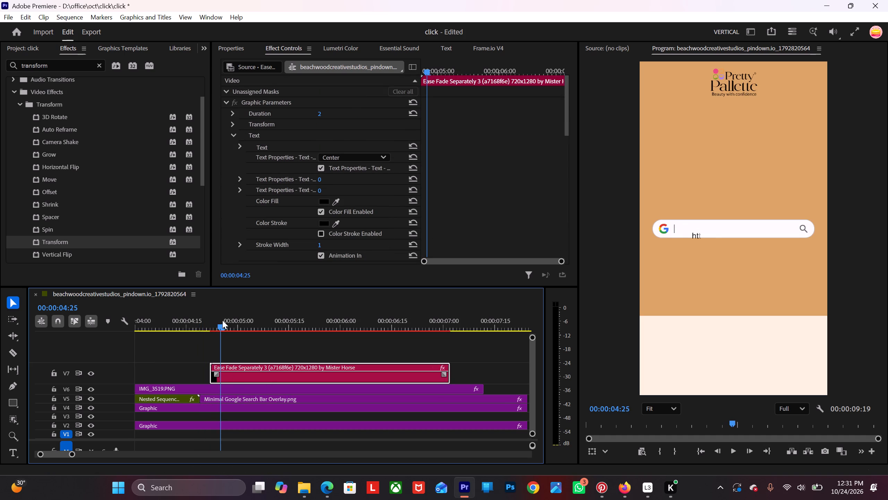
left_click_drag(222, 320, 227, 317)
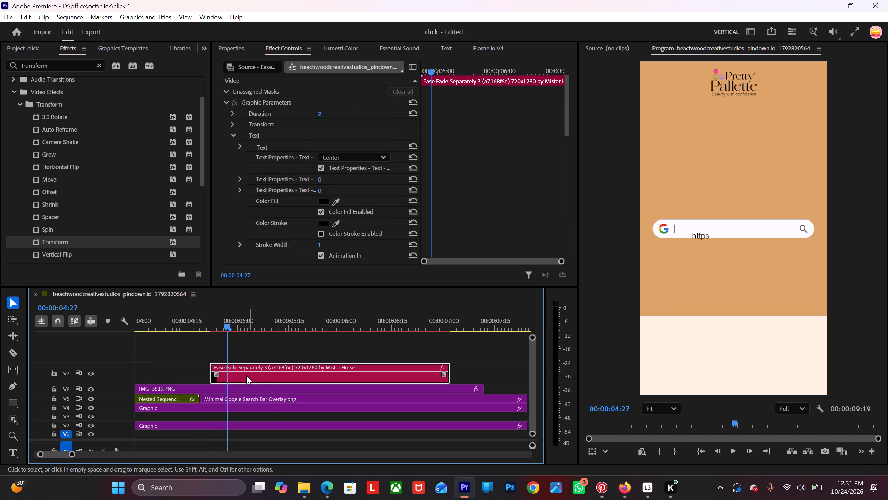
left_click_drag(246, 375, 260, 372)
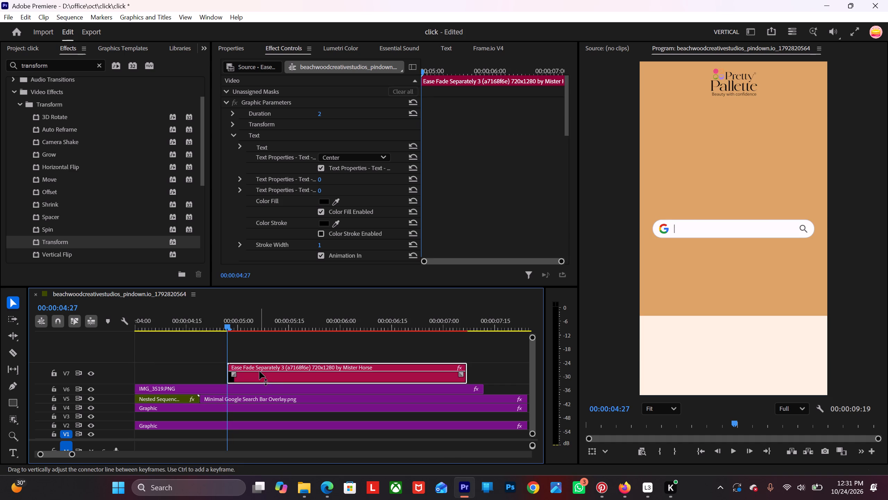
Slow the Ease Fade Separately 3 clip to 40% speed.
key("ctrl+r")
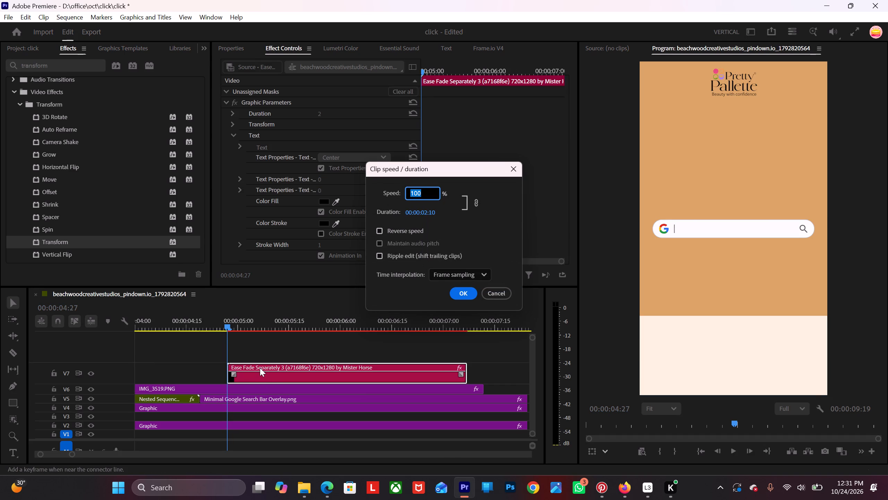
type("40")
key("Return")
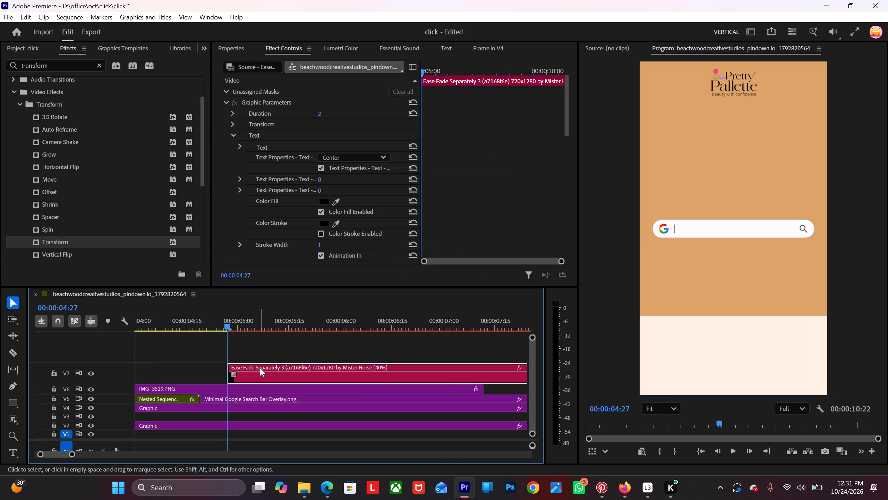
Set the website address text's Y position to 651 at 00:00:08:12 so it is vertically centred inside the search bar.
scroll(260, 368, "down", 11, "alt")
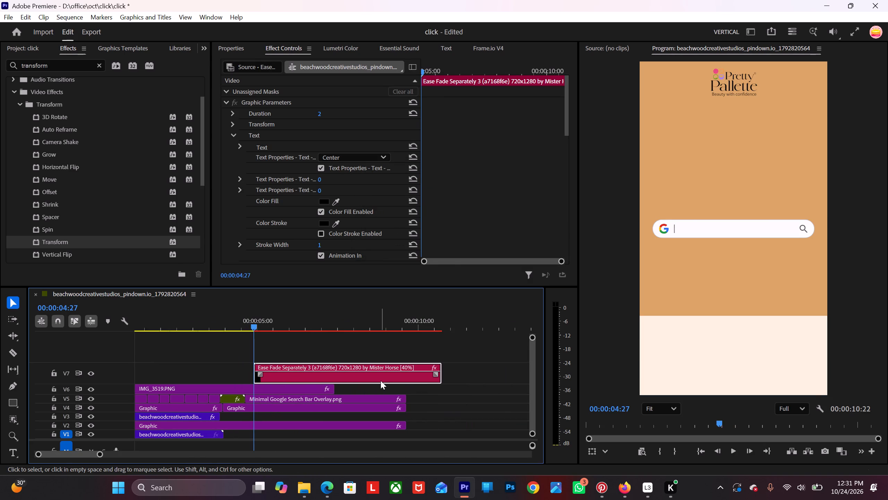
left_click(290, 375)
left_click(231, 45)
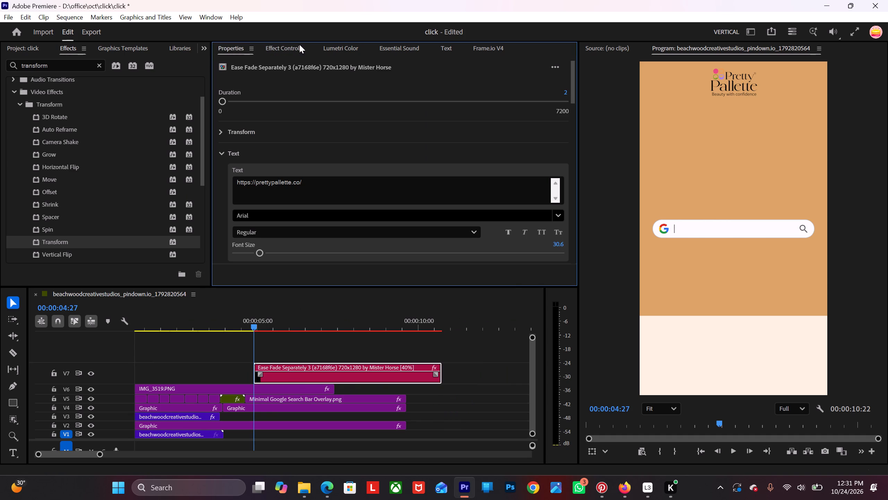
scroll(287, 141, "up", 11)
scroll(287, 142, "down", 17)
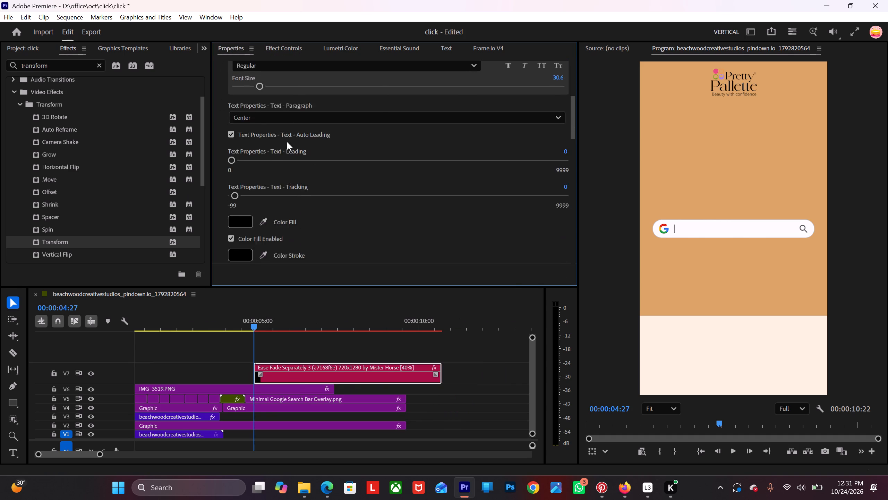
scroll(287, 142, "down", 20)
scroll(287, 142, "down", 3)
scroll(287, 142, "up", 18)
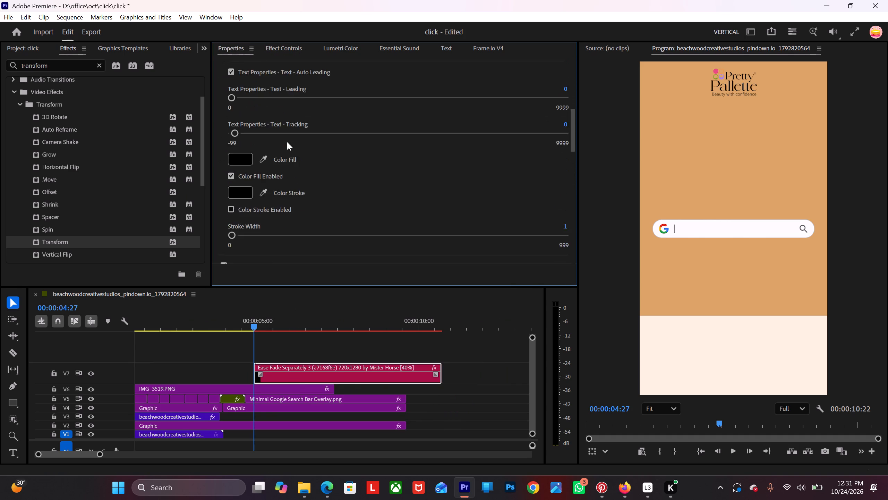
scroll(287, 142, "up", 20)
scroll(287, 142, "up", 10)
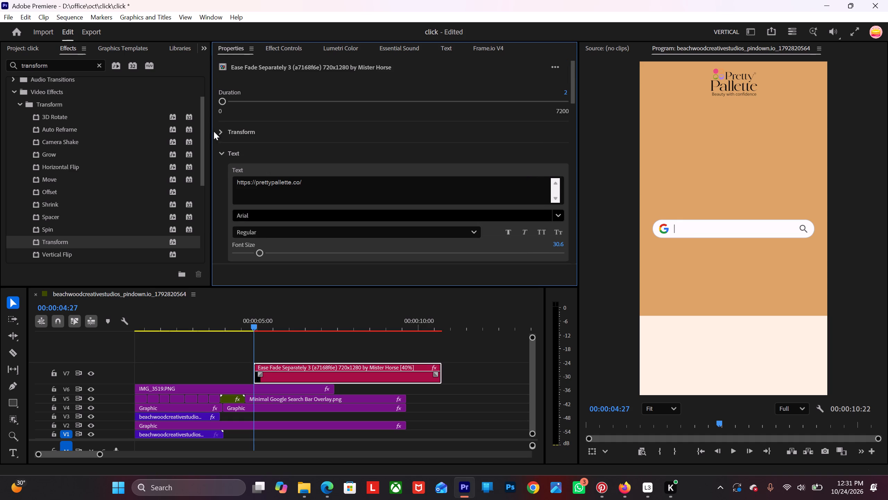
left_click(217, 130)
left_click(219, 130)
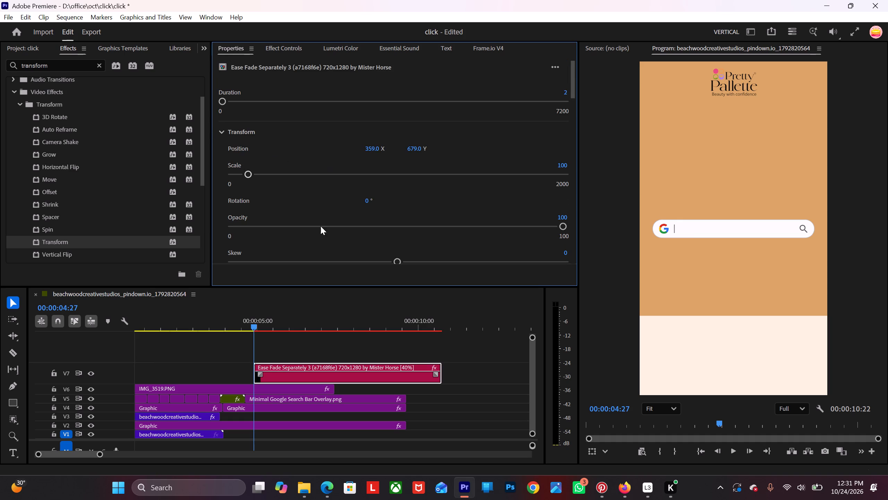
left_click_drag(257, 322, 368, 335)
left_click_drag(415, 147, 400, 159)
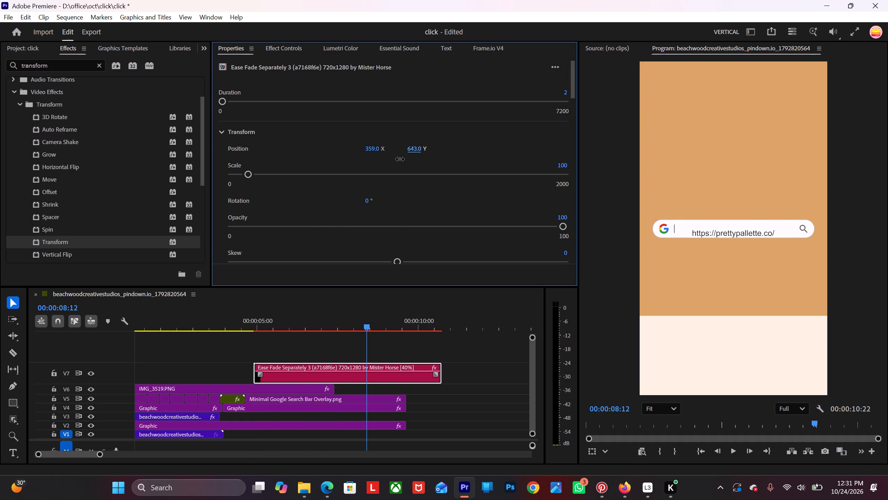
left_click_drag(400, 159, 406, 155)
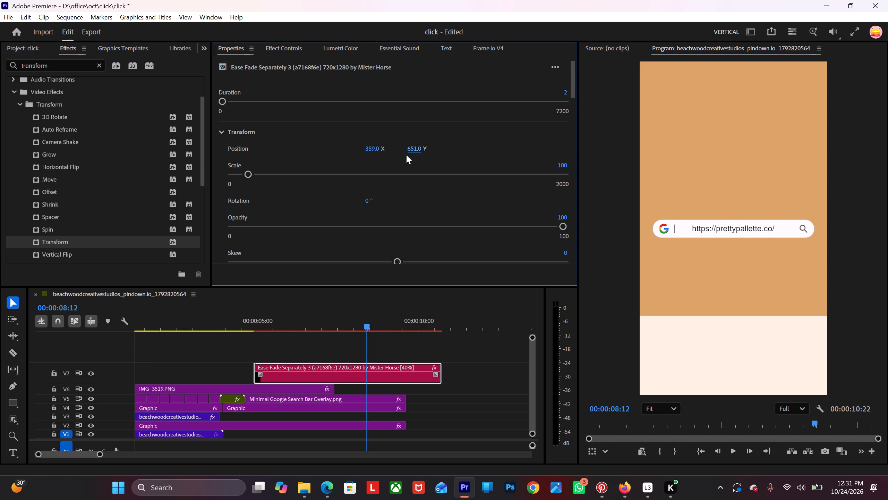
Increase the website address text's font size to 40.0 so it fills the space between the cursor line and magnifier.
scroll(326, 196, "down", 13)
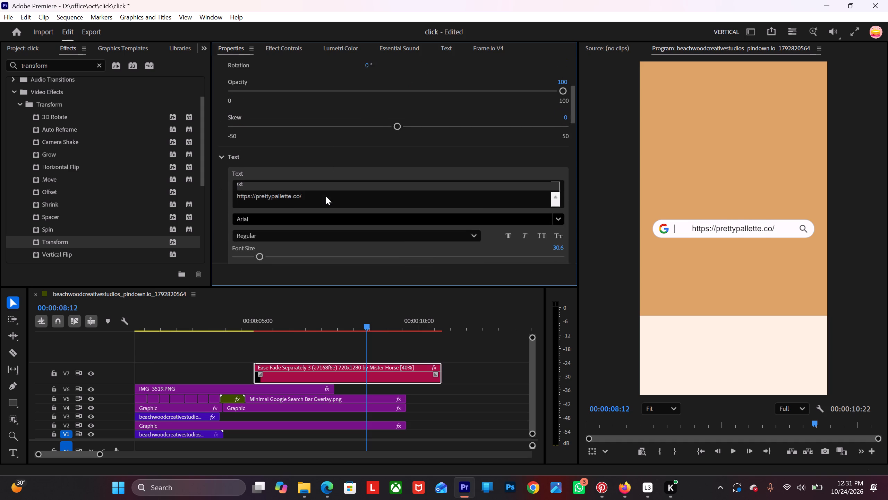
scroll(326, 196, "down", 5)
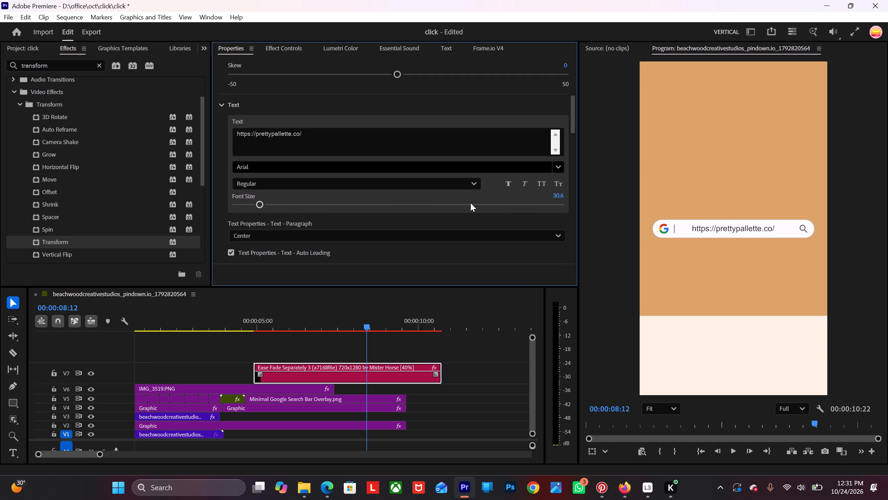
left_click_drag(560, 194, 561, 193)
left_click_drag(561, 193, 563, 193)
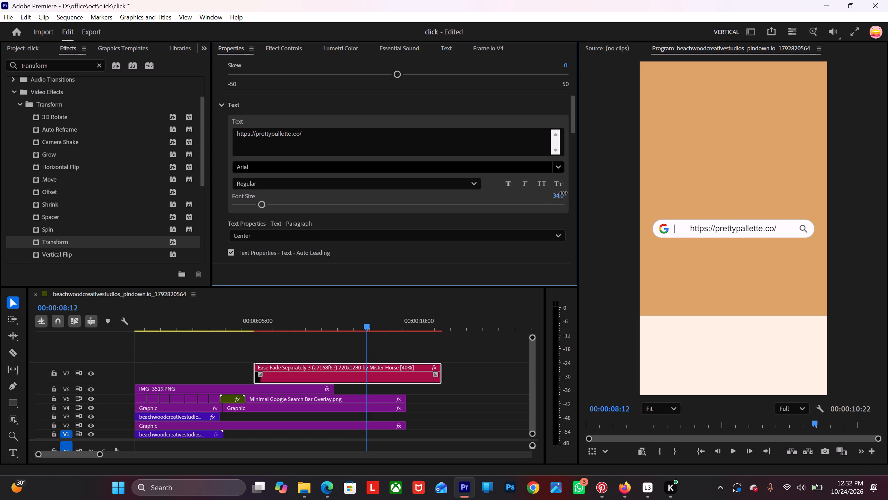
left_click_drag(563, 193, 566, 193)
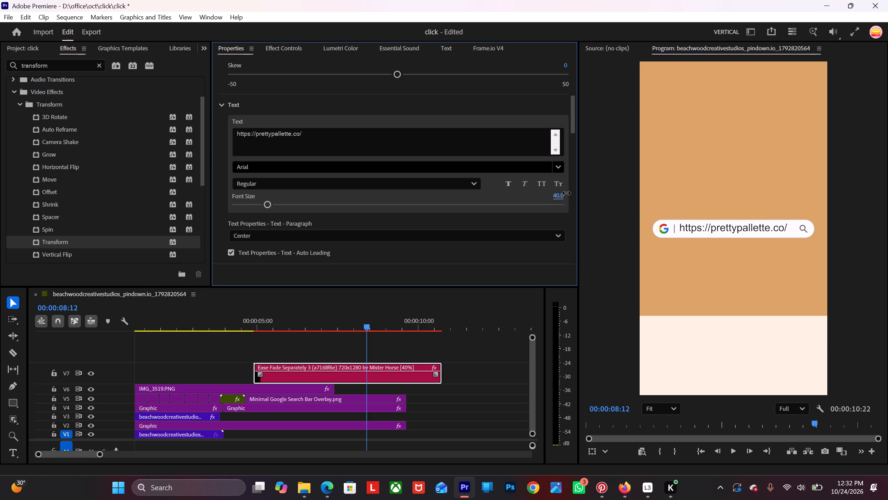
Reduce the website address text's font size to 35.0 so it sits comfortably inside the search bar.
left_click_drag(566, 193, 566, 196)
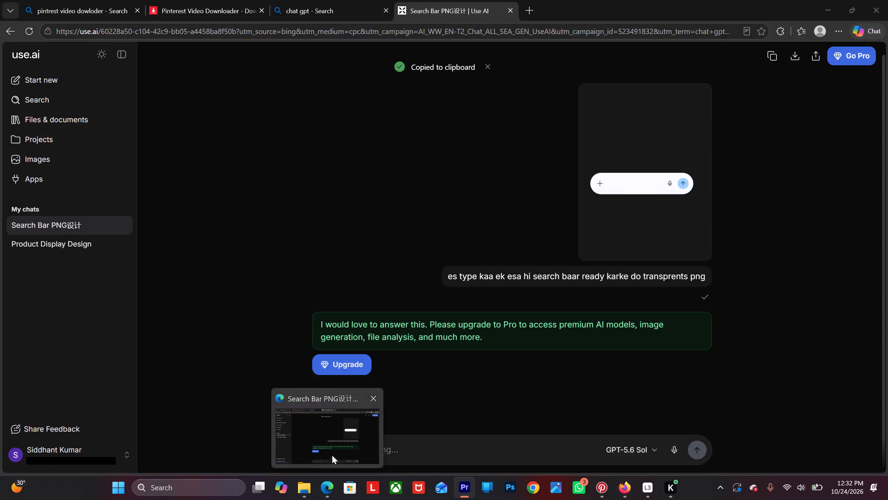
left_click(277, 375)
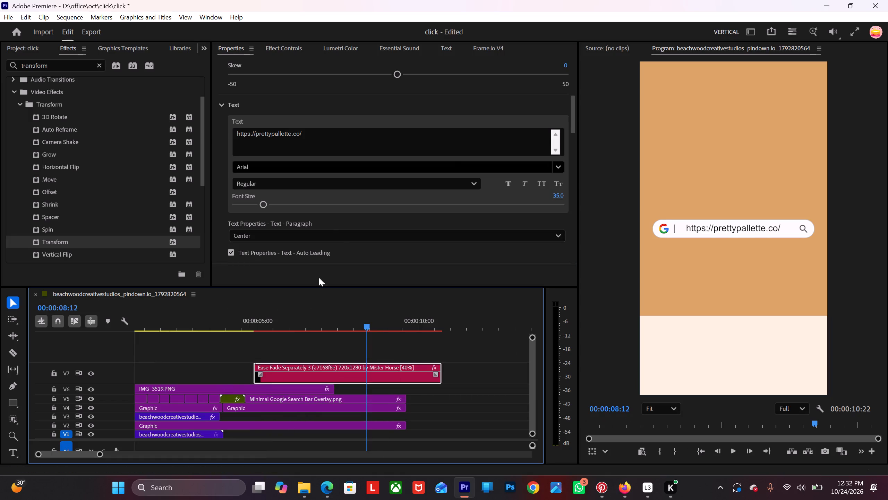
Set the website address text's X position to 348.0, shifting it closer to the search bar's cursor line.
scroll(276, 95, "up", 8)
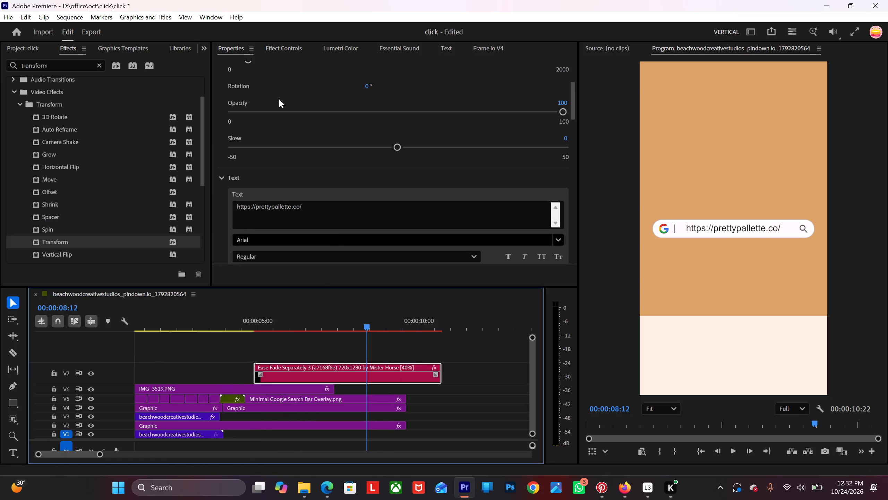
scroll(279, 99, "up", 8)
left_click_drag(368, 127, 362, 127)
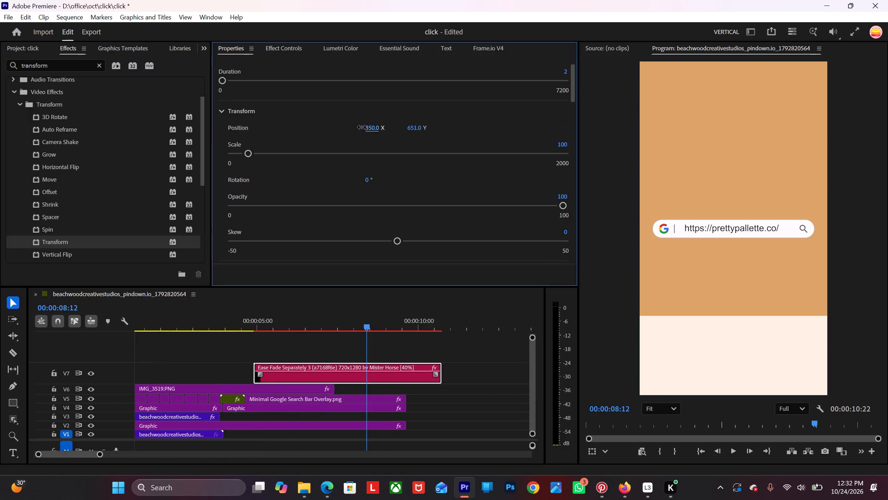
left_click_drag(362, 127, 361, 127)
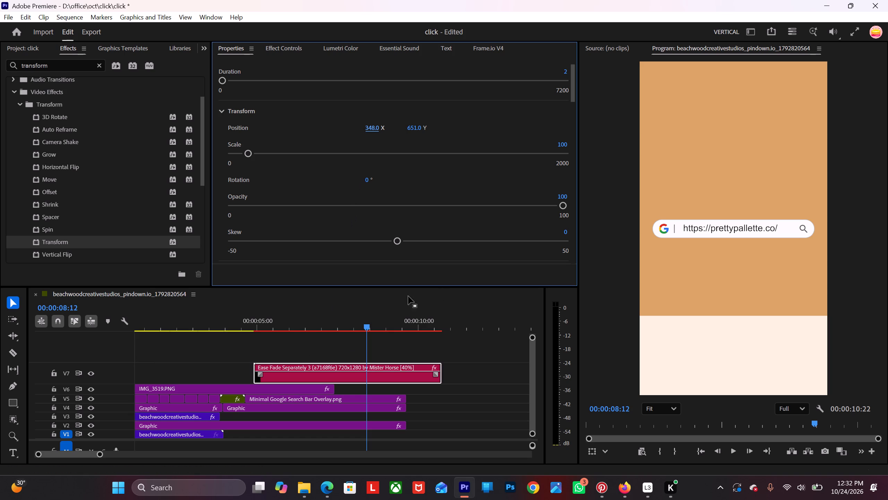
Slow the Ease Fade Separately 3 text clip on track V7 to 25% speed.
left_click_drag(370, 324, 290, 371)
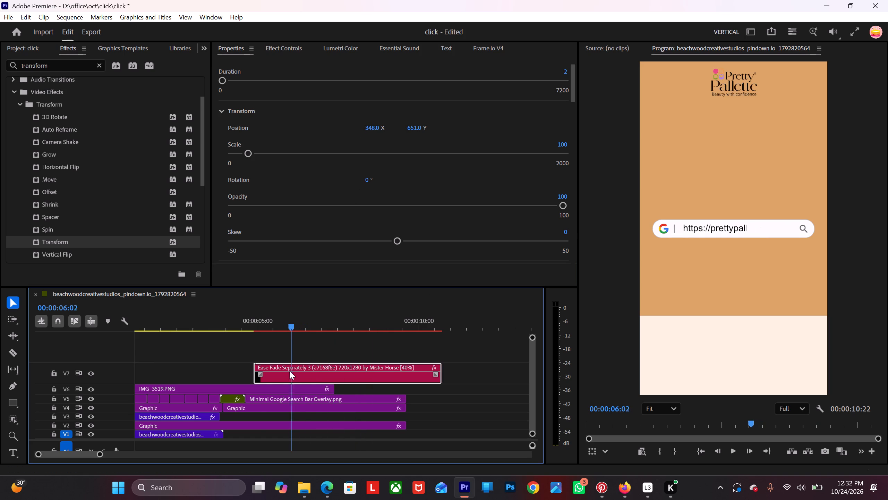
left_click_drag(290, 371, 236, 389)
key("space")
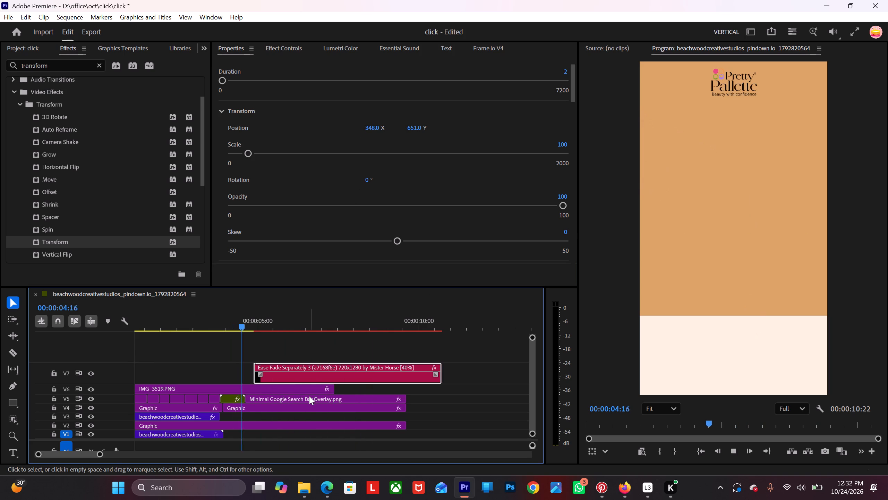
key("space")
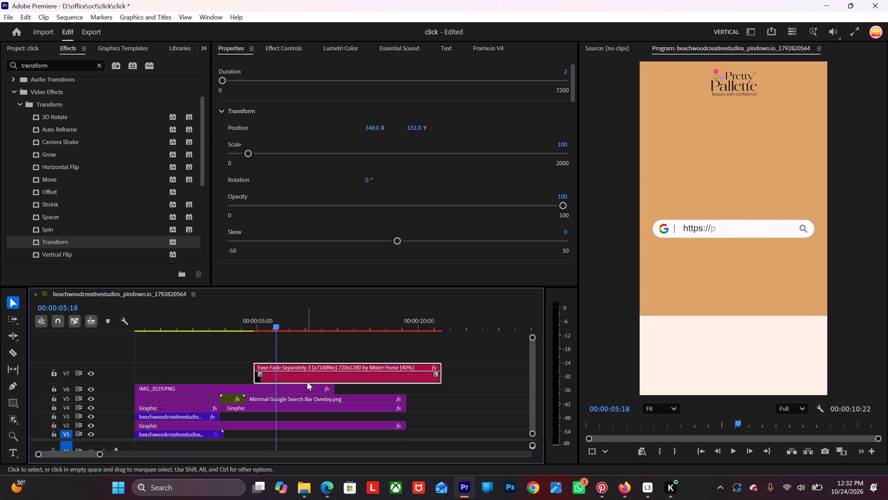
left_click(305, 380)
key("ctrl+r")
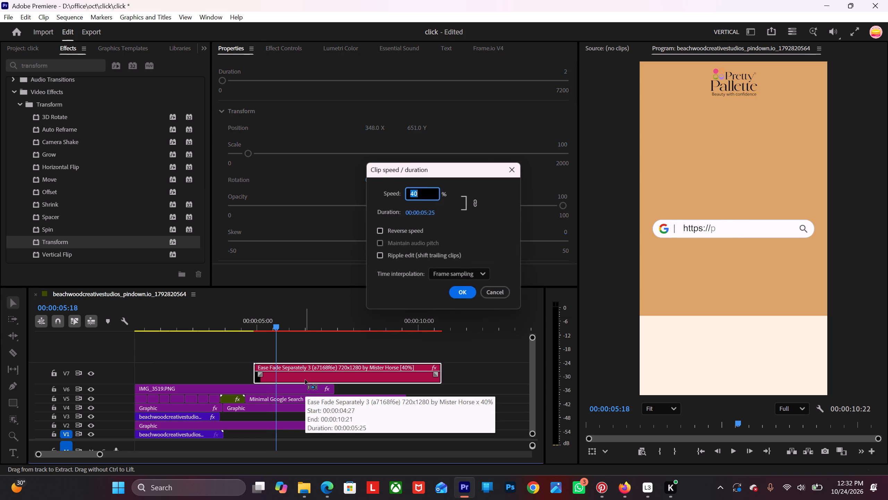
type("25")
key("Return")
Play and scrub through the website address animation to check its letter-by-letter timing at the slower speed.
scroll(329, 362, "down", 8, "alt")
key("space")
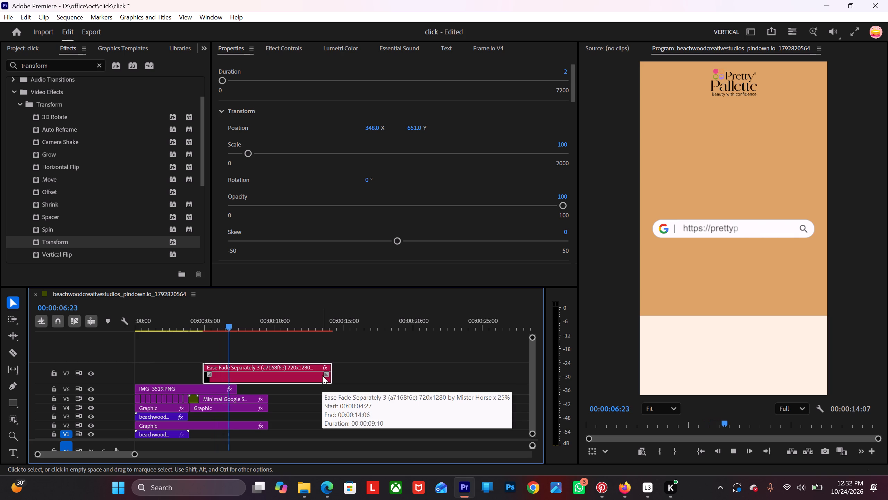
key("space")
key("space")
key("space")
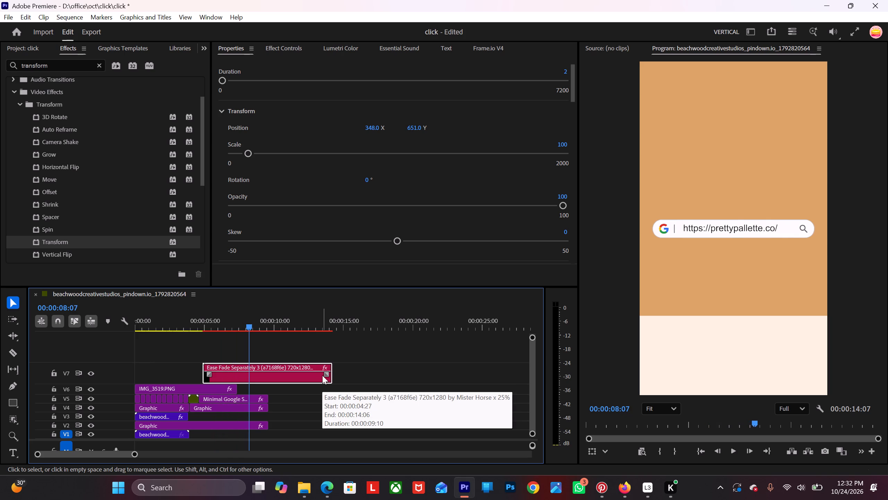
key("space")
key("space")
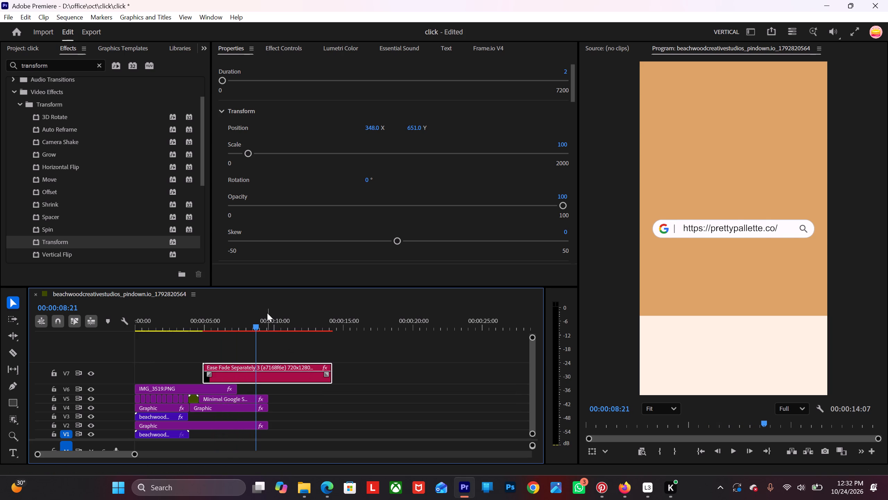
left_click_drag(251, 321, 231, 327)
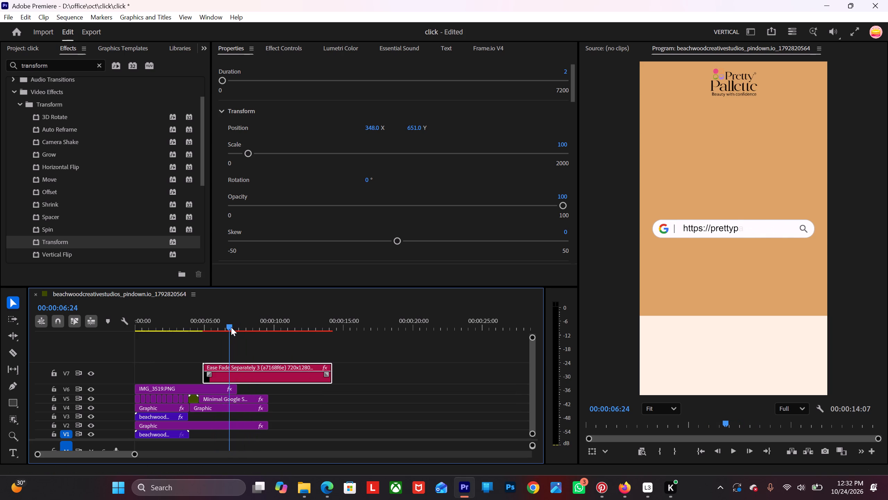
left_click_drag(231, 327, 238, 323)
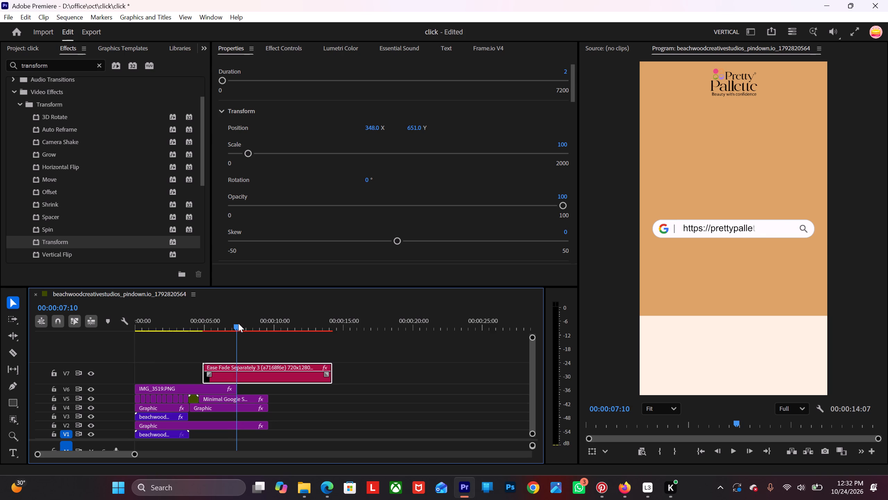
left_click_drag(238, 323, 231, 323)
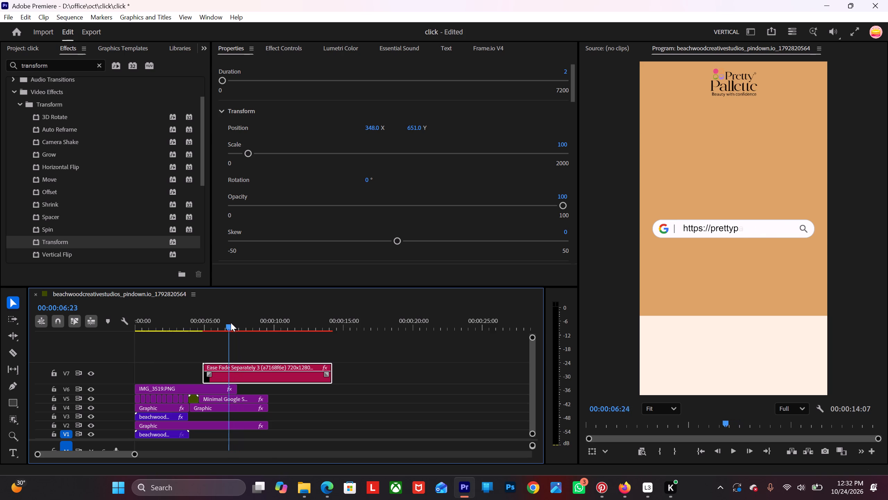
left_click_drag(231, 323, 212, 341)
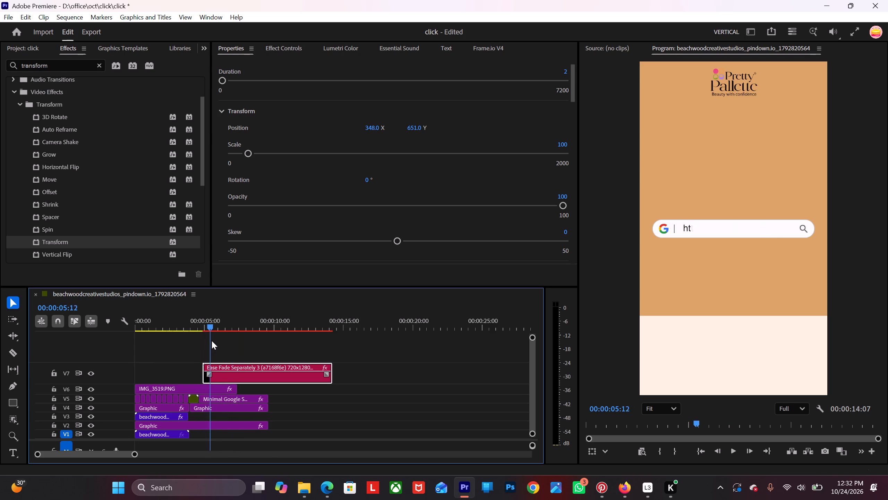
left_click_drag(212, 341, 253, 331)
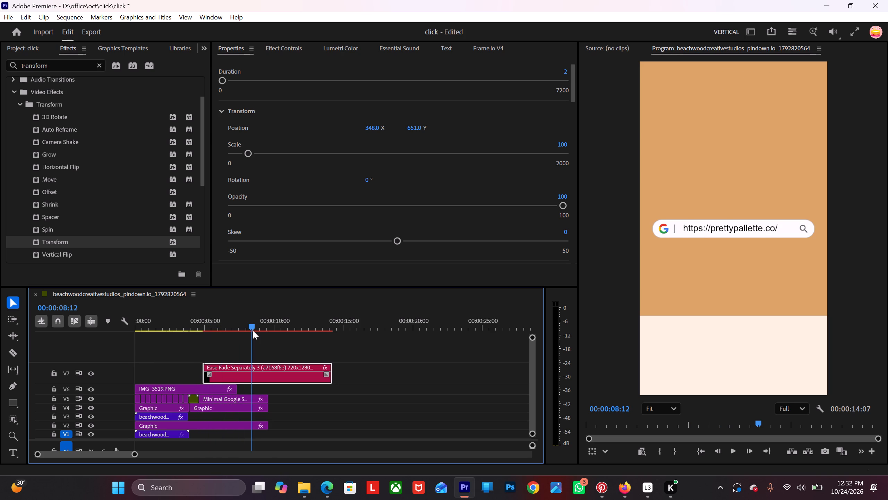
left_click_drag(253, 331, 254, 331)
scroll(241, 357, "up", 5)
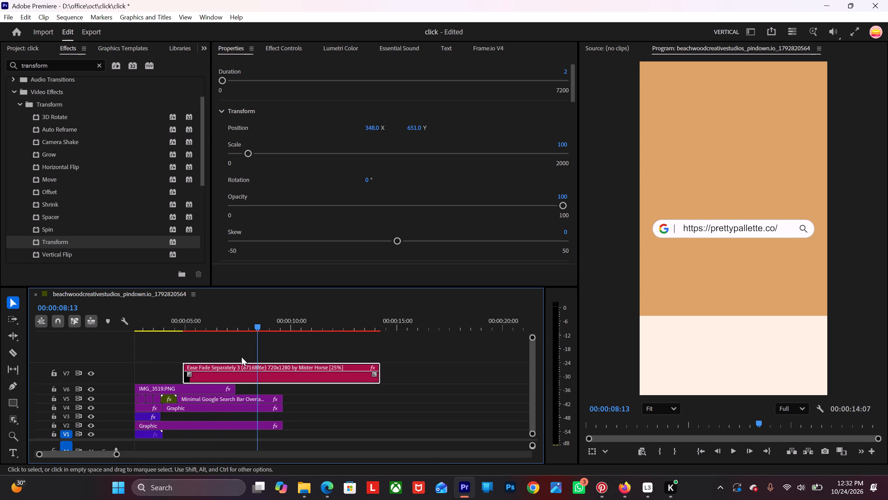
scroll(245, 356, "down", 4, "alt")
scroll(248, 359, "up", 4)
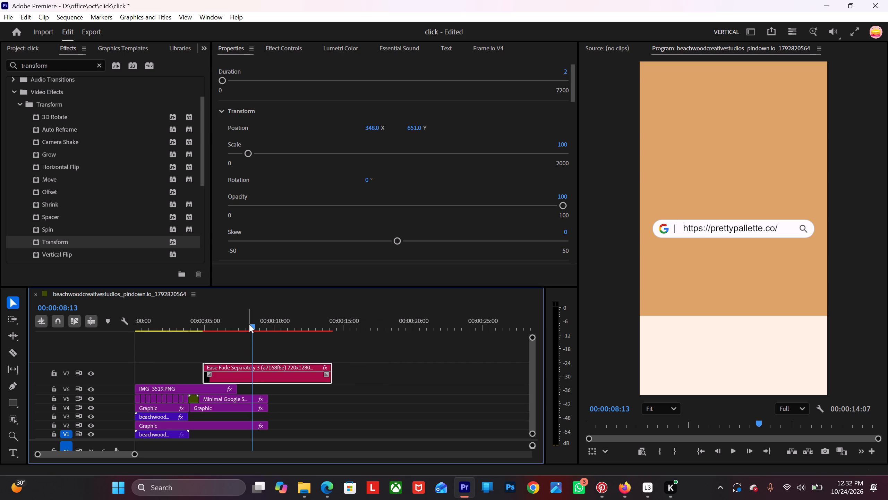
left_click_drag(249, 324, 225, 341)
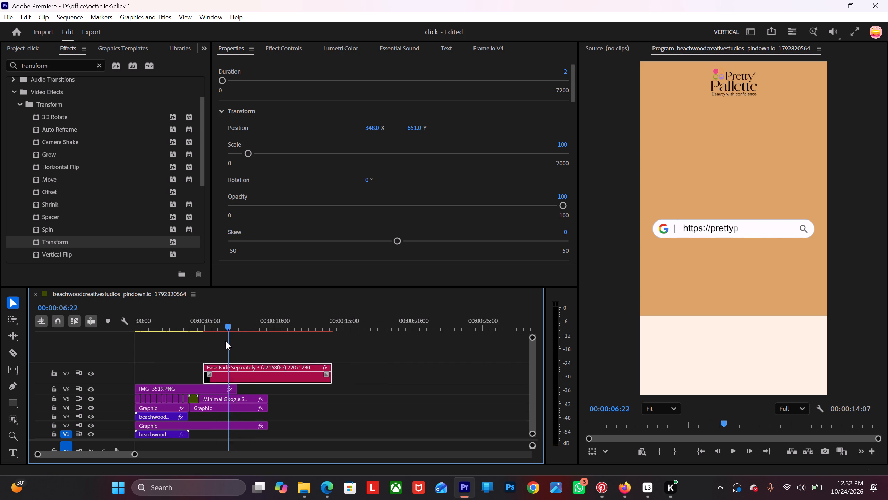
Extend the IMG_3519.PNG logo clip on track V6 so it ends together with the search bar clip on V5.
left_click_drag(225, 341, 265, 332)
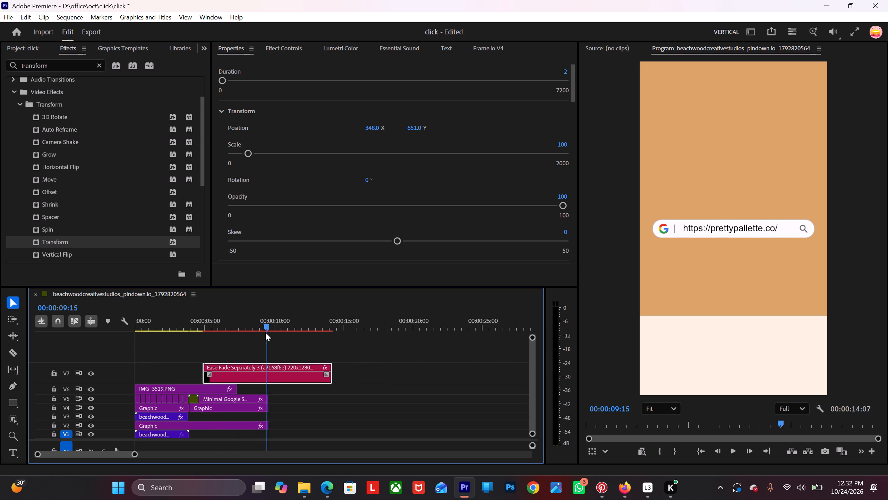
left_click_drag(265, 332, 267, 332)
scroll(236, 361, "up", 5, "alt")
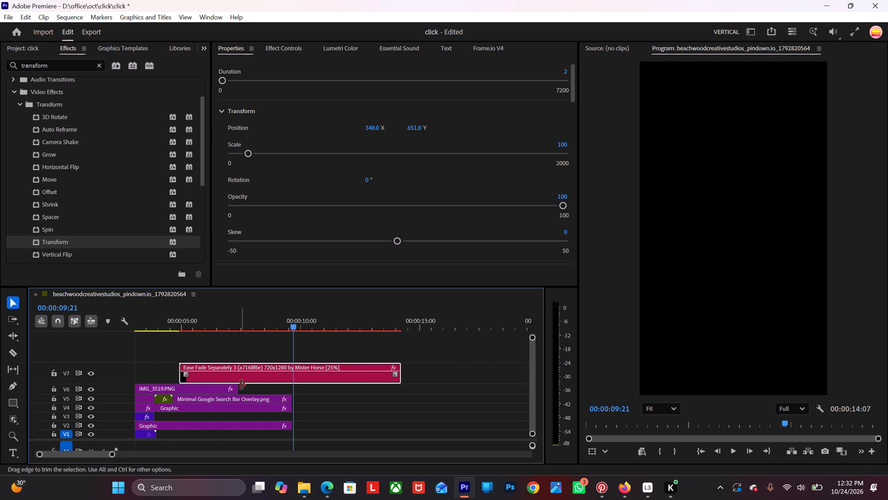
left_click_drag(241, 386, 293, 383)
Extend the ends of the clips on tracks V6, V5, V4 and V2 together to the playhead at 00:00:09:21.
scroll(289, 394, "up", 7, "alt")
left_click_drag(311, 387, 295, 397)
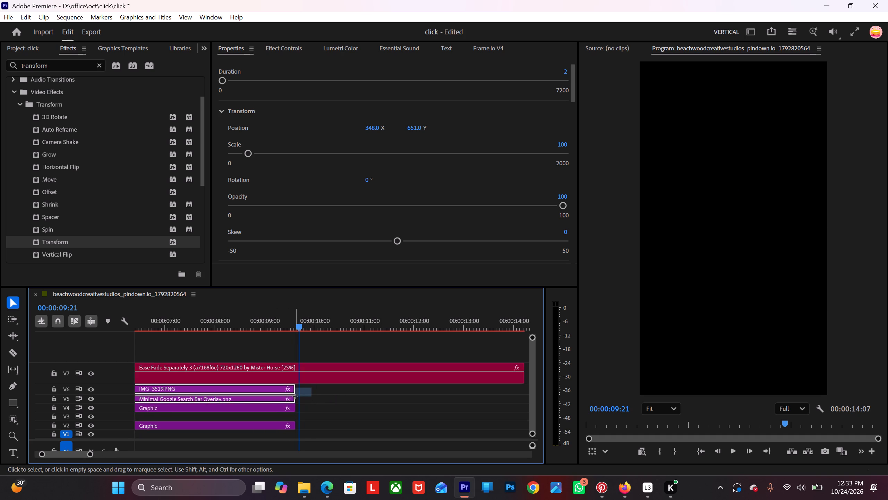
left_click_drag(295, 397, 287, 426)
left_click_drag(296, 426, 301, 424)
Trim the end of the Ease Fade Separately 3 clip on V7 to line up with the clips below.
scroll(294, 411, "down", 2, "alt")
left_click_drag(293, 321, 289, 331)
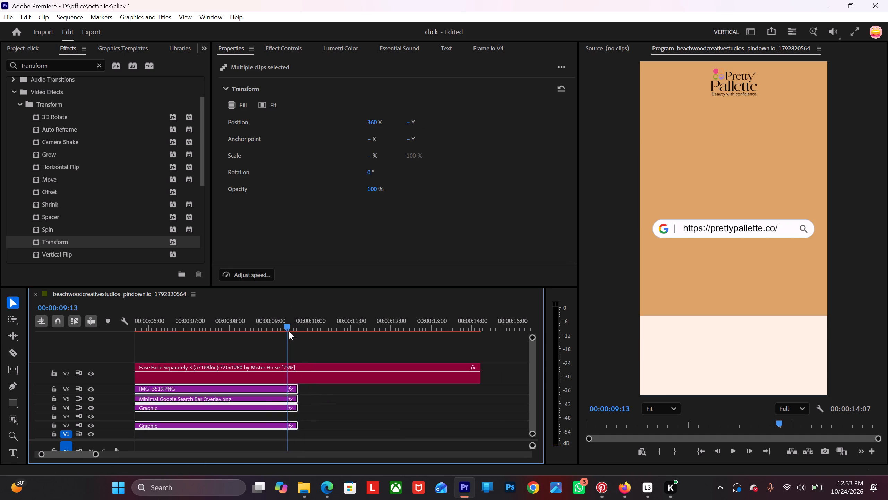
left_click_drag(289, 331, 239, 339)
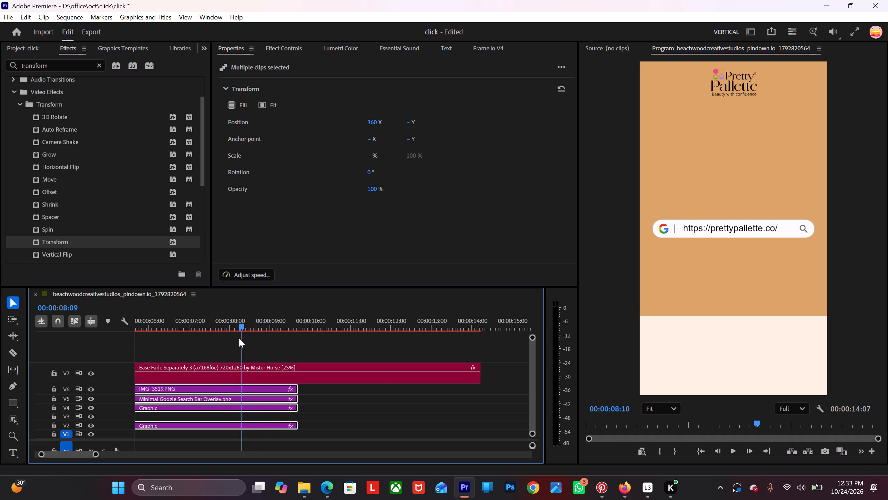
left_click_drag(239, 339, 232, 339)
scroll(239, 359, "down", 7, "alt")
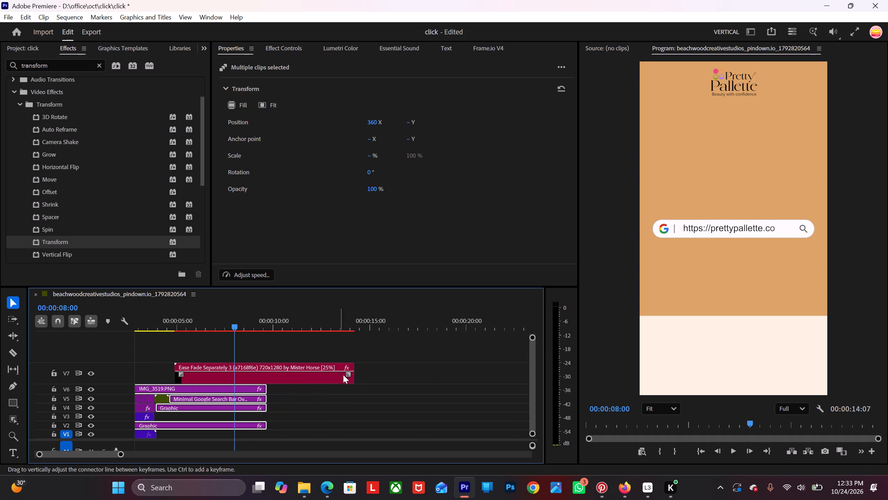
left_click_drag(358, 376, 269, 379)
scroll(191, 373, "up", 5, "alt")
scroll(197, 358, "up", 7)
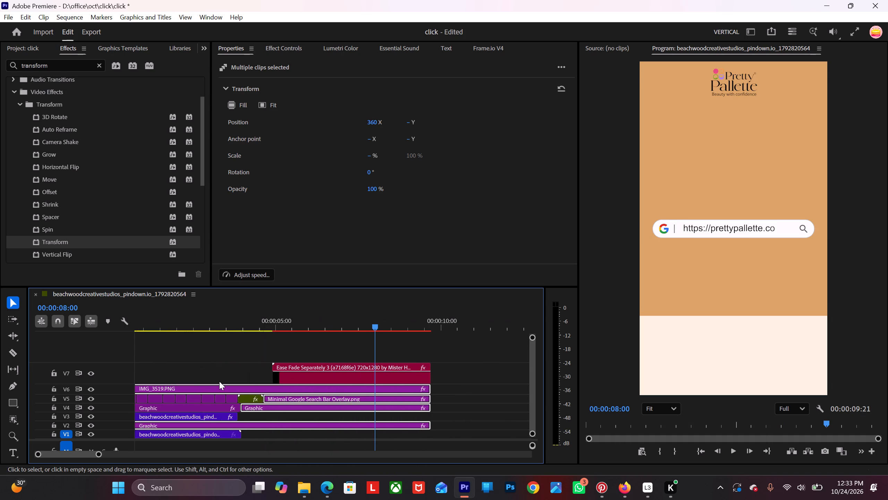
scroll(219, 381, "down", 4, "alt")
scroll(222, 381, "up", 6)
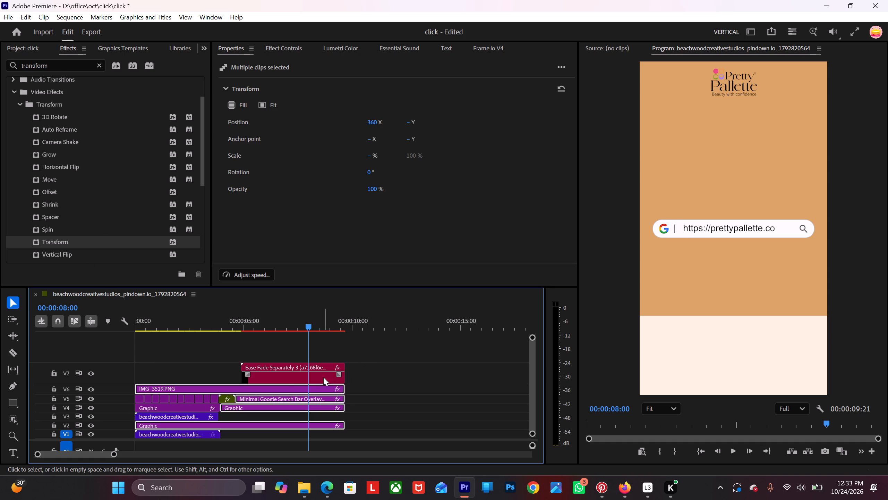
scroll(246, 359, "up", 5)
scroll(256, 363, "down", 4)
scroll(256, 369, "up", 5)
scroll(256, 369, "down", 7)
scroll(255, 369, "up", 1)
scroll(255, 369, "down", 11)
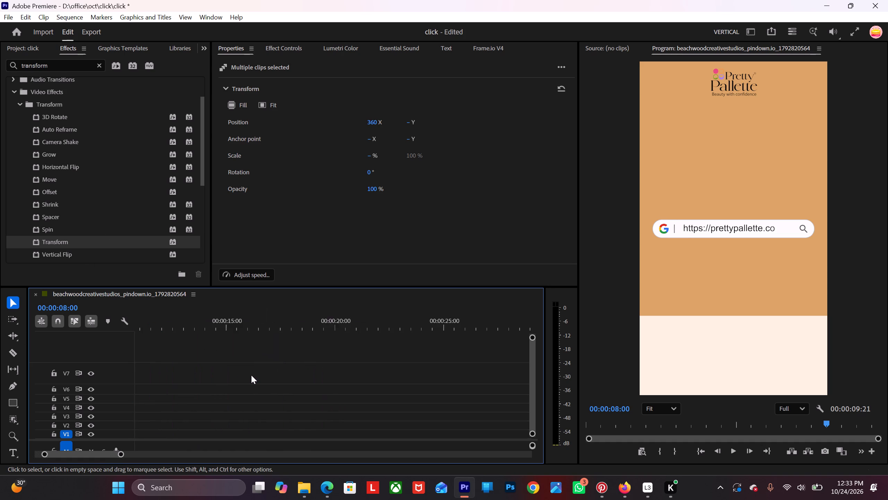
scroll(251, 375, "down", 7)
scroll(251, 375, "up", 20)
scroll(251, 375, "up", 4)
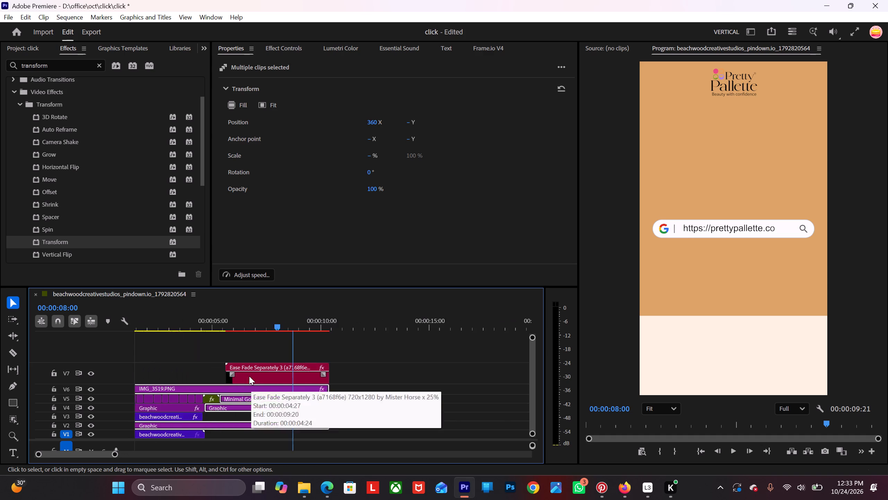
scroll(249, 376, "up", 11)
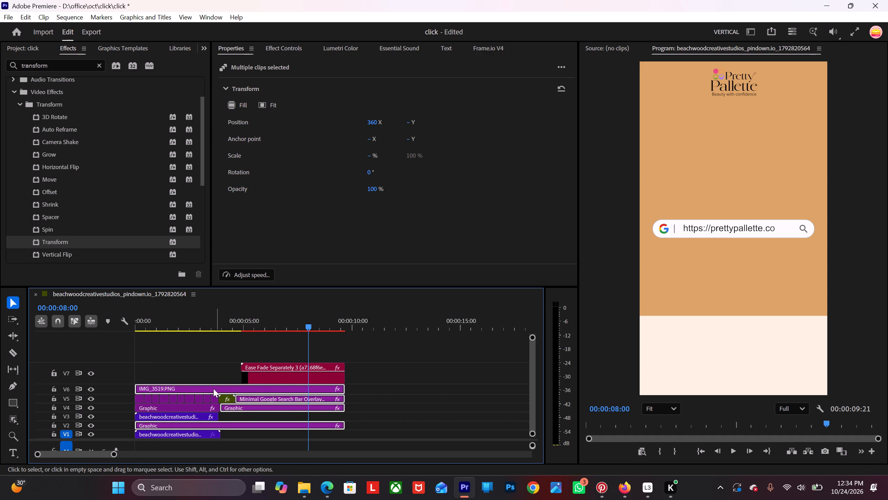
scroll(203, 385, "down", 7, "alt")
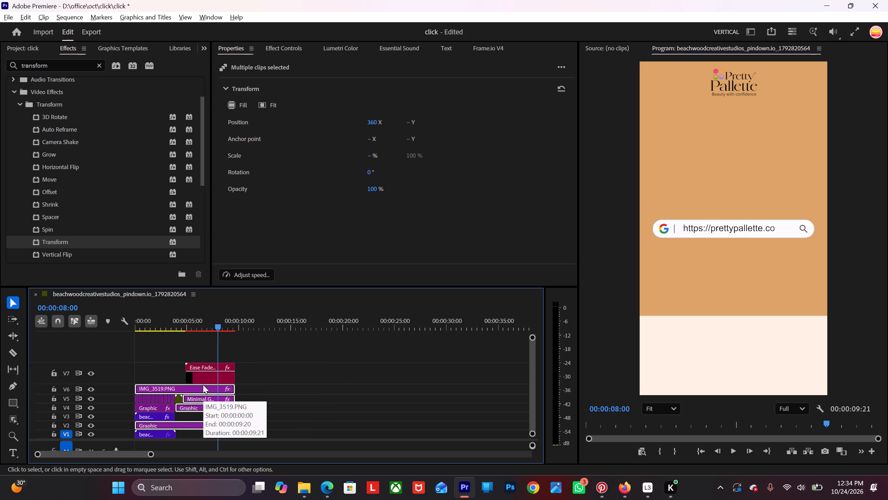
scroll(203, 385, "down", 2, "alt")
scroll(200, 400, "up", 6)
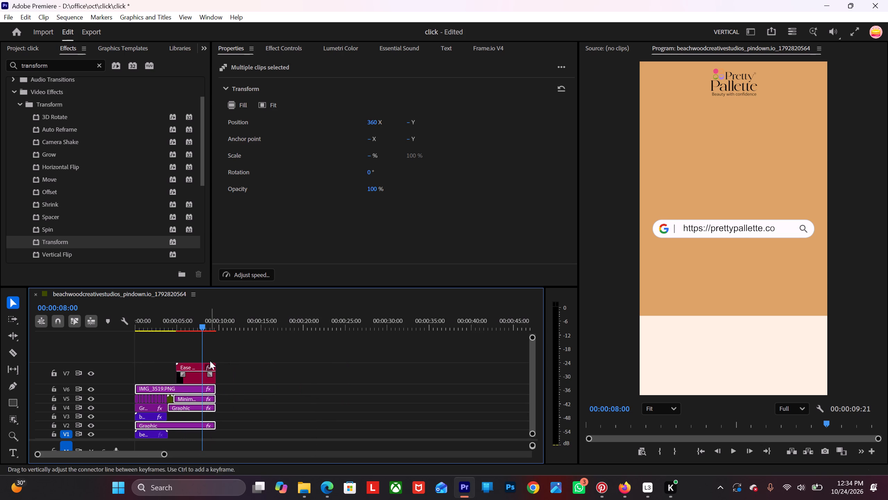
Play the sequence from its start through the website address animation to review the edit.
left_click_drag(202, 328, 116, 361)
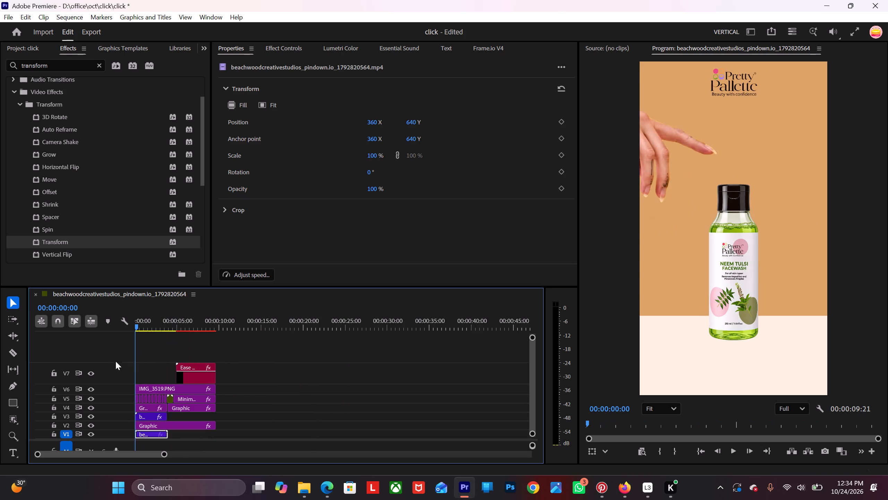
left_click_drag(116, 361, 96, 385)
key("space")
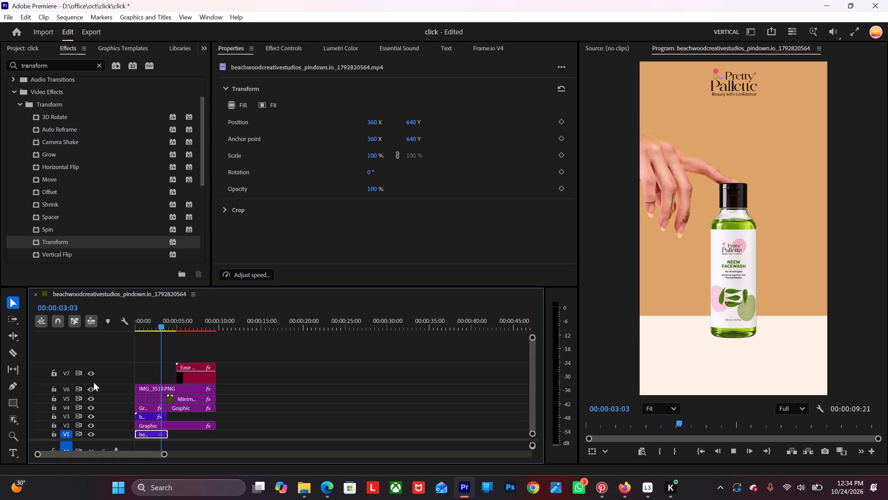
key("space")
key("space")
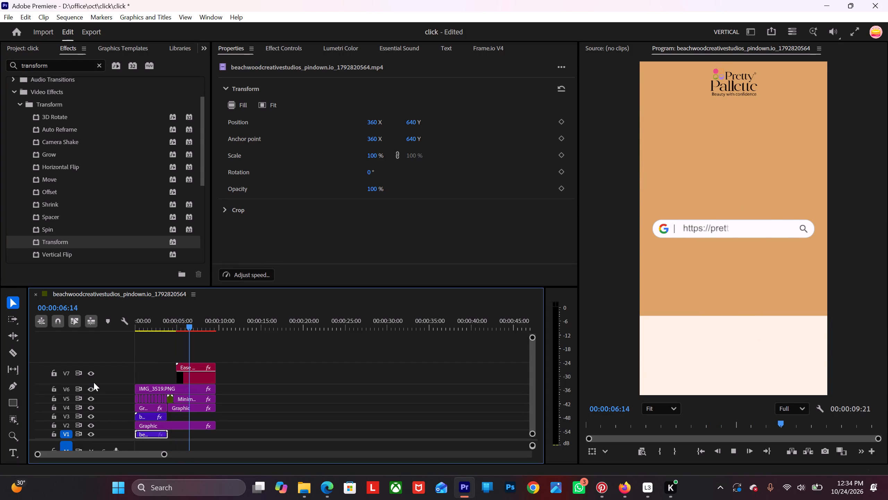
key("space")
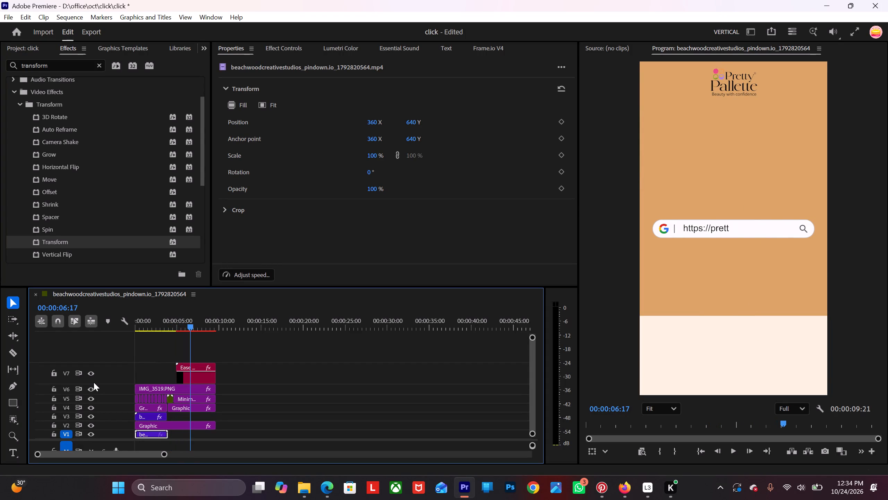
Delete the beachwoodcreativestudios video clip from track V1.
left_click(151, 435)
left_click(149, 432)
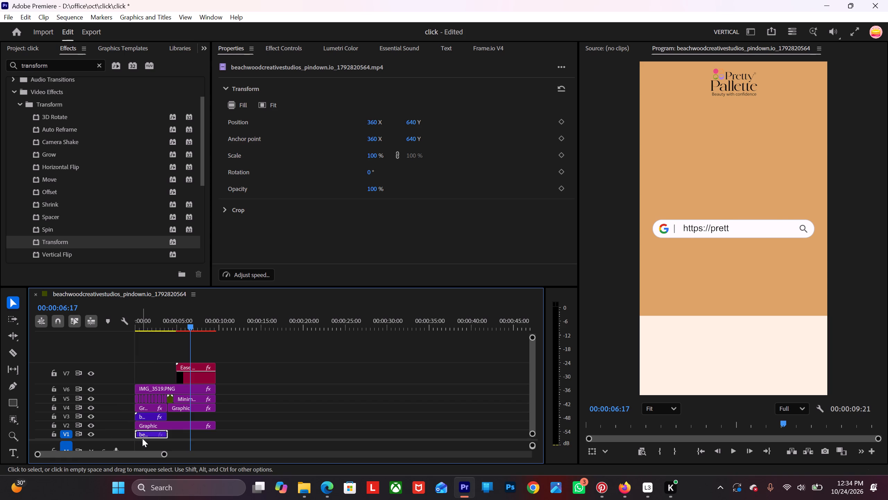
key("Delete")
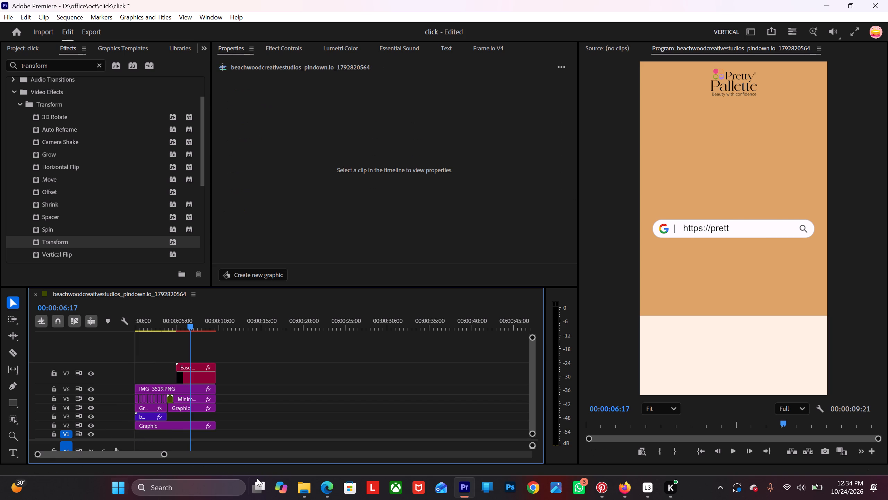
Bring strawberry_candy-sport-intense-metal-fast-and-strong-622134.mp3 from the Downloads folder into the Premiere sequence's audio track.
left_click(300, 499)
scroll(259, 87, "down", 4)
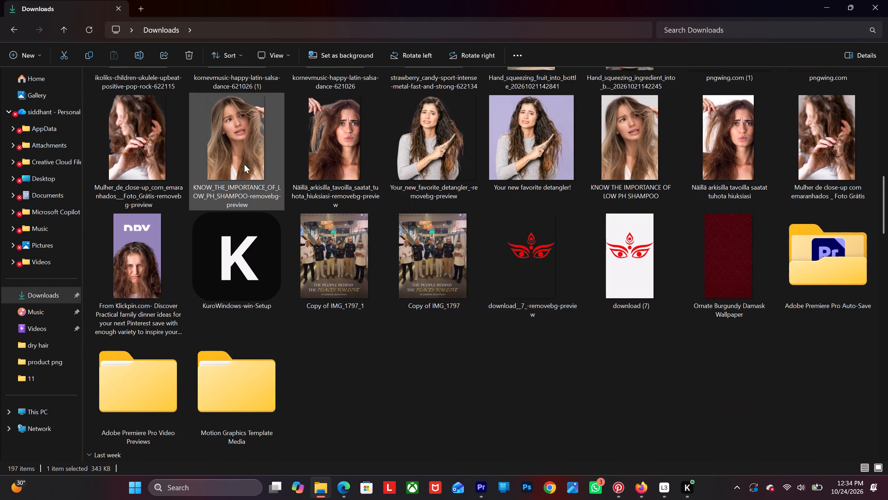
scroll(231, 187, "down", 5)
scroll(231, 189, "up", 10)
scroll(231, 189, "down", 3)
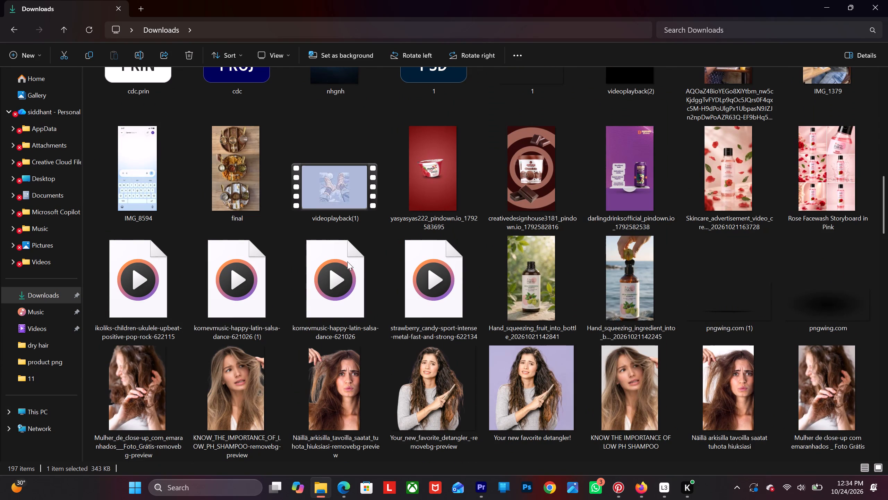
left_click_drag(413, 268, 442, 401)
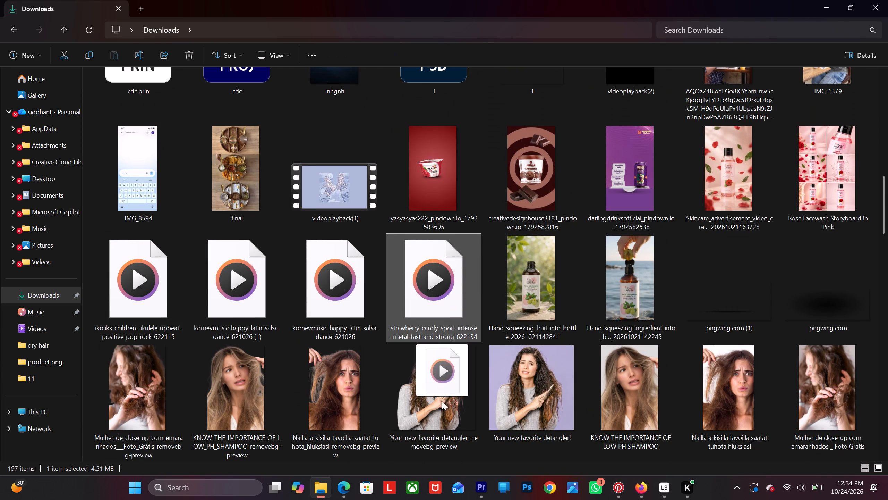
left_click_drag(442, 401, 618, 491)
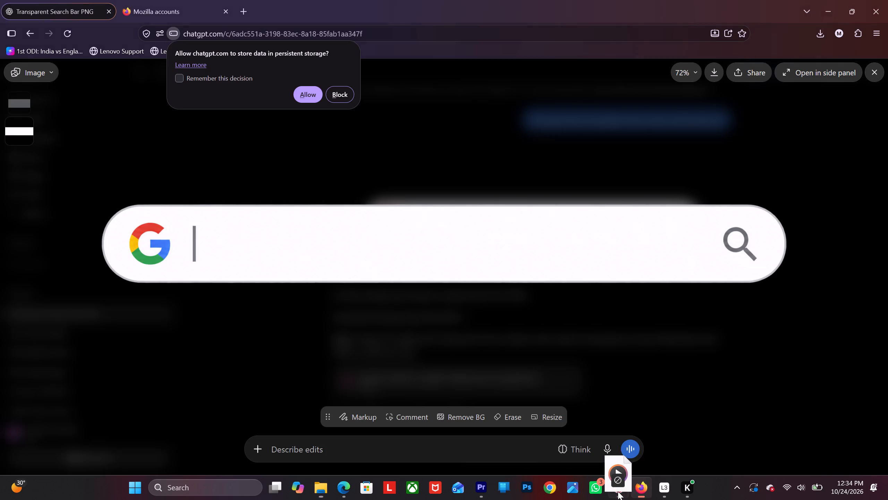
left_click_drag(618, 491, 459, 488)
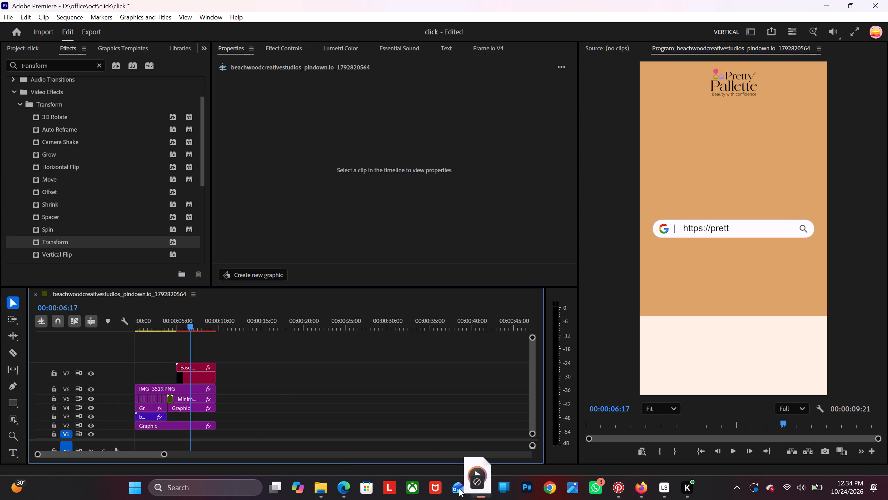
left_click_drag(459, 488, 255, 445)
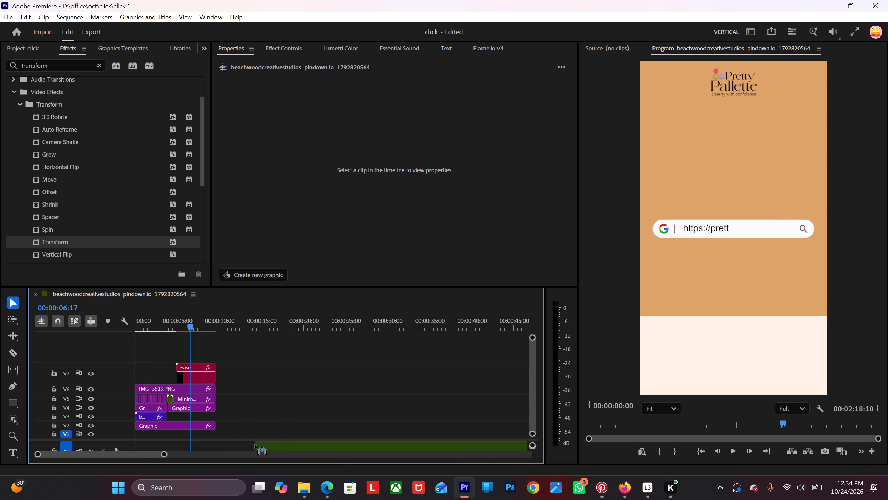
Move the music clip so it starts at the beginning of the sequence.
left_click_drag(296, 443, 156, 442)
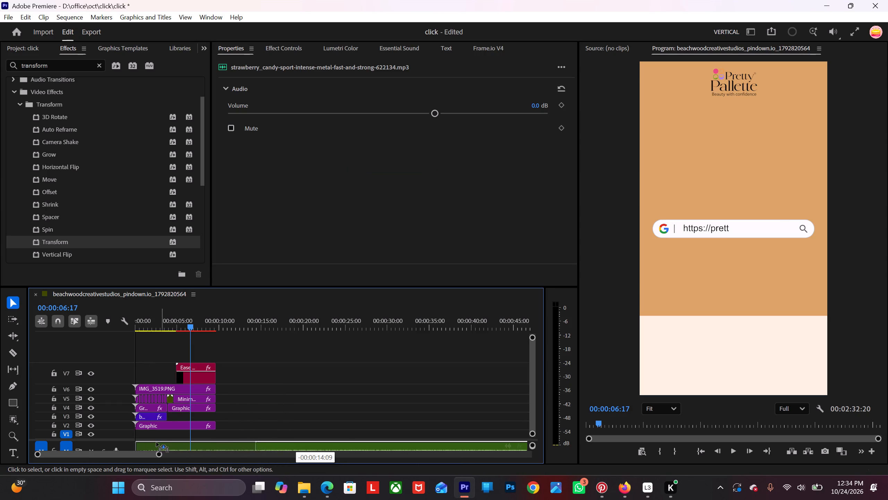
left_click_drag(156, 442, 156, 442)
Play the sequence from the start to check the music against the video.
key("space")
key("space")
left_click_drag(195, 324, 76, 352)
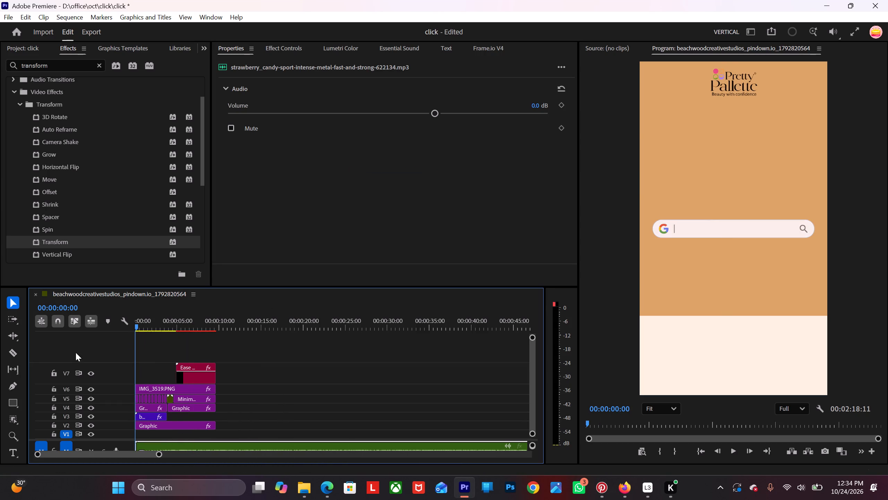
left_click_drag(76, 352, 75, 352)
key("space")
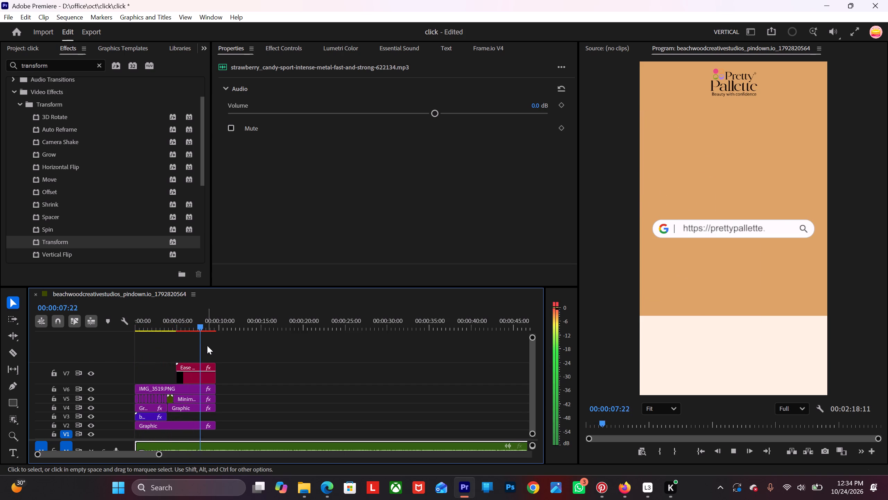
key("space")
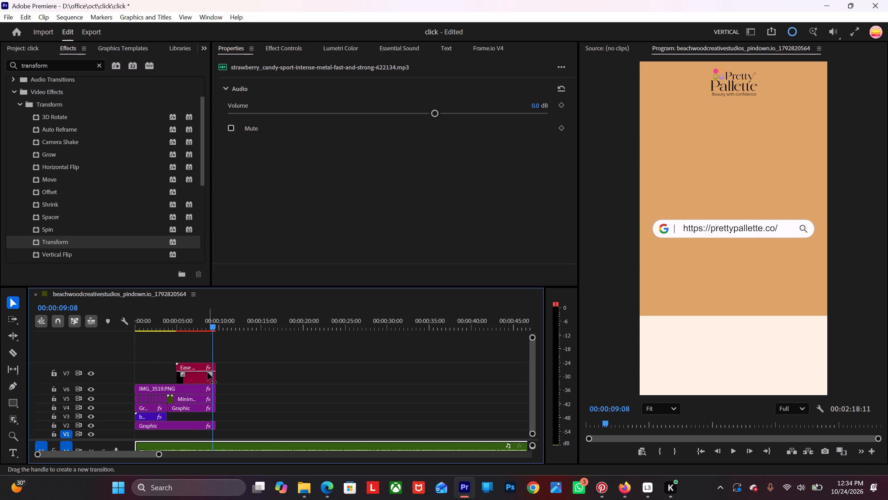
Mark the sequence's Out point at 00:00:09:19, at the end of the video clips.
scroll(200, 374, "up", 11, "alt")
left_click_drag(239, 328, 249, 327)
key("o")
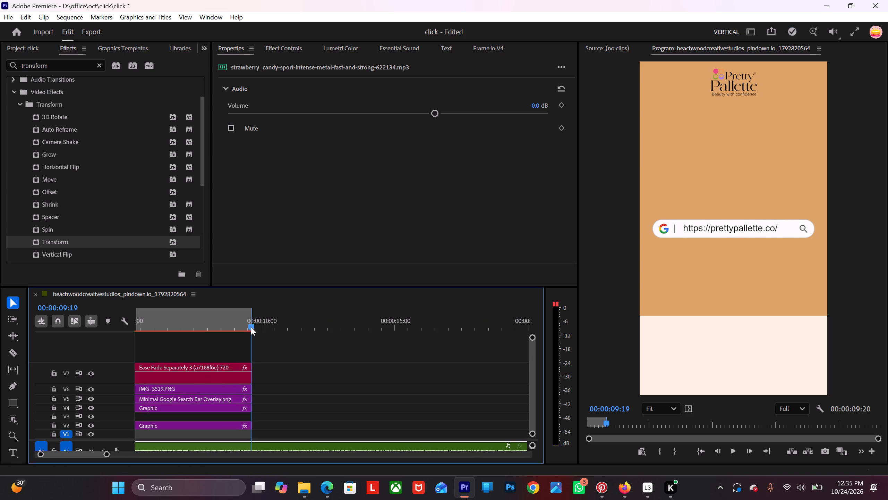
Cut the music clip where the video clips end and delete the excess audio after the cut.
key("c")
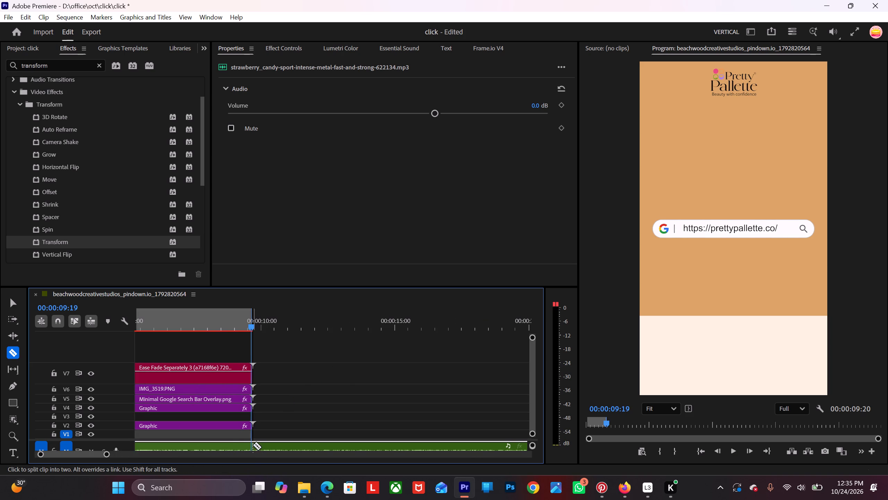
left_click(253, 445)
key("v")
left_click_drag(286, 431, 319, 447)
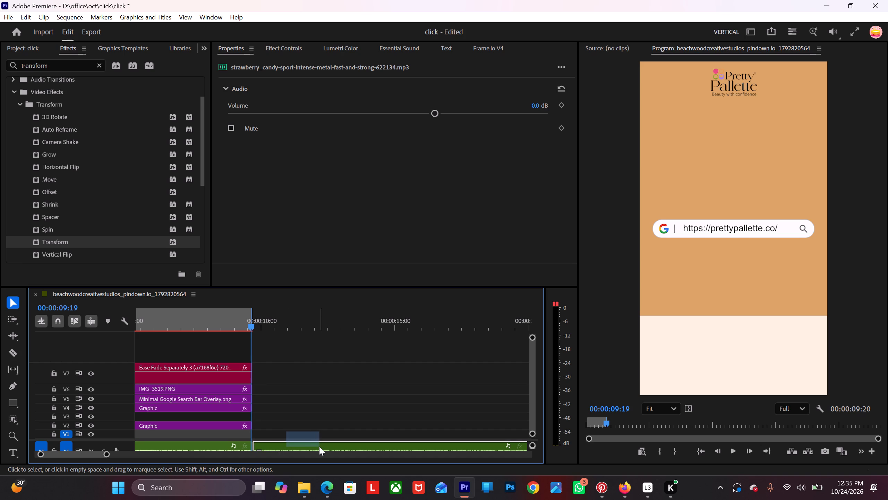
key("Delete")
Render the previews for the marked range and play the result through to the end.
key("Return")
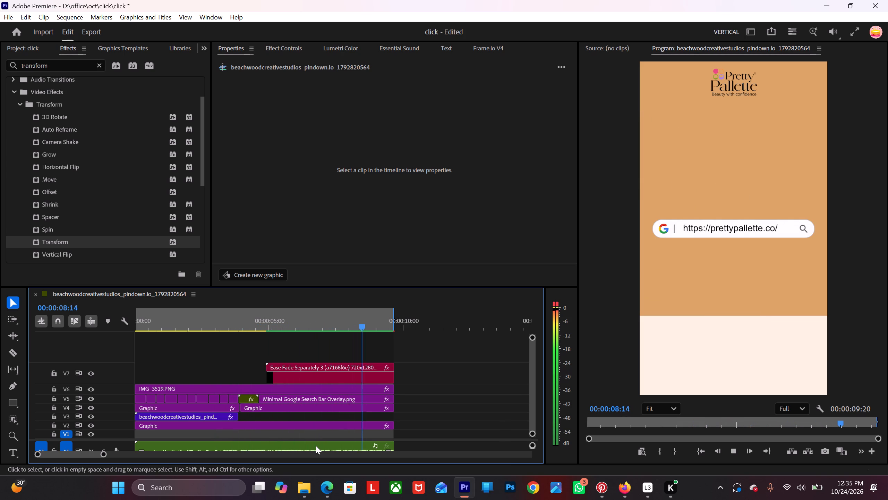
key("space")
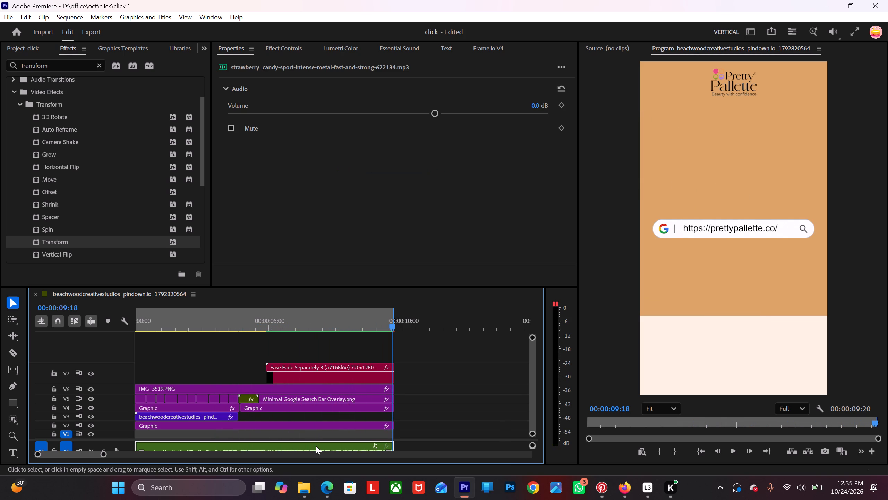
Return to the sequence start and apply the Drop Shadow effect to the first bottle clip on V5, IMG_3101.PNG.
scroll(294, 406, "down", 4, "alt")
scroll(293, 405, "up", 2)
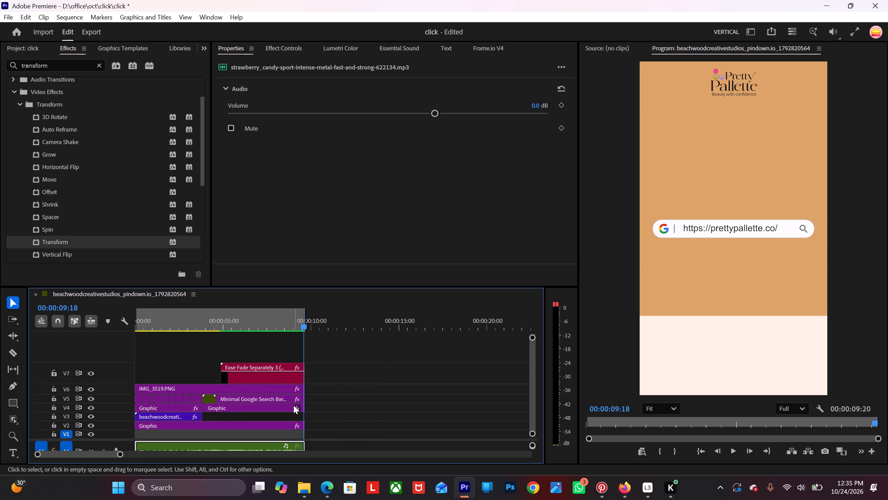
scroll(293, 405, "down", 2, "alt")
scroll(279, 403, "up", 4)
scroll(196, 374, "up", 5)
left_click_drag(272, 323, 202, 340)
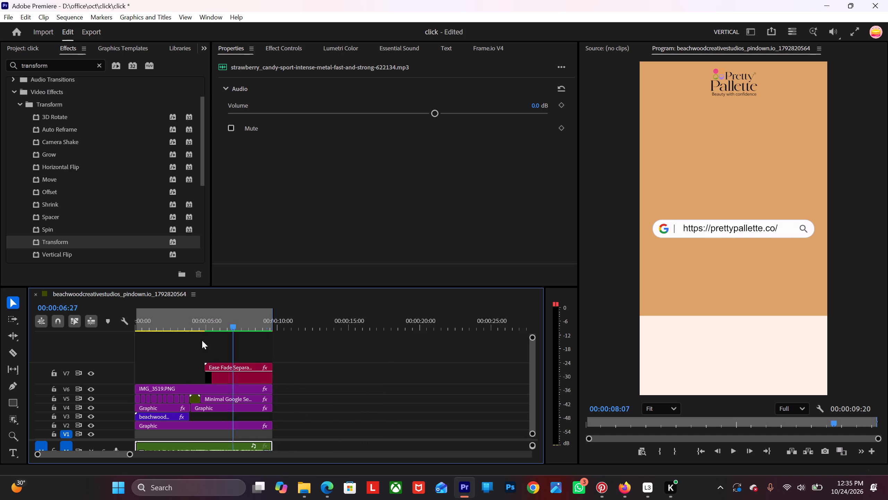
left_click_drag(202, 340, 58, 355)
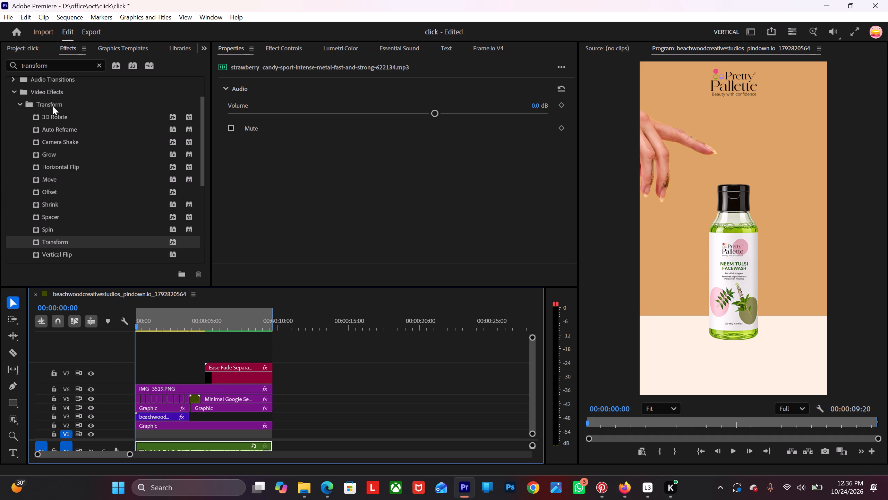
left_click(100, 64)
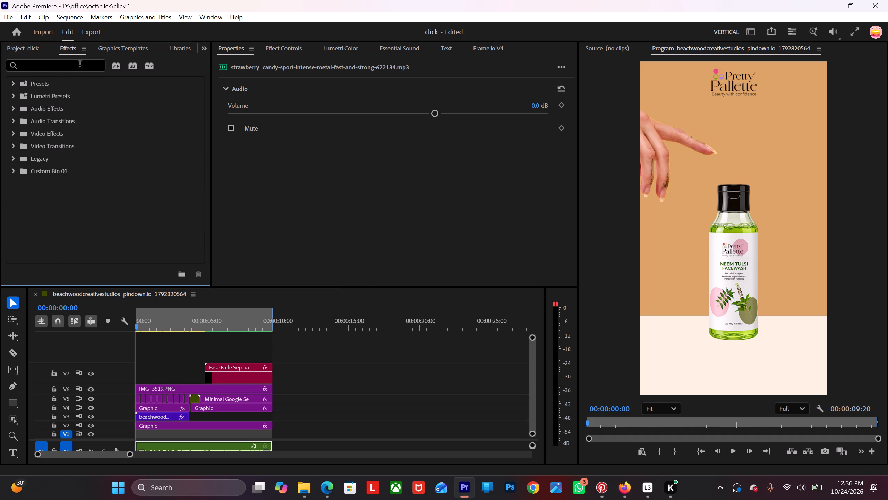
left_click(80, 65)
type("dr")
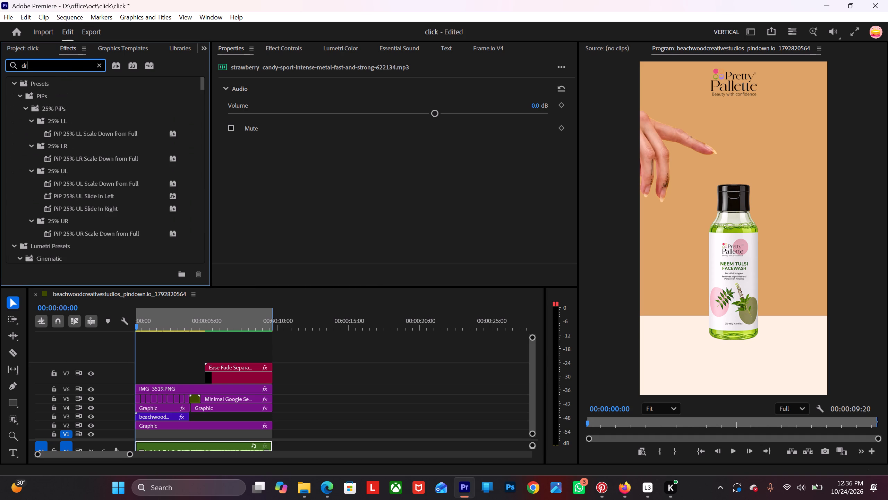
key("o")
key("p")
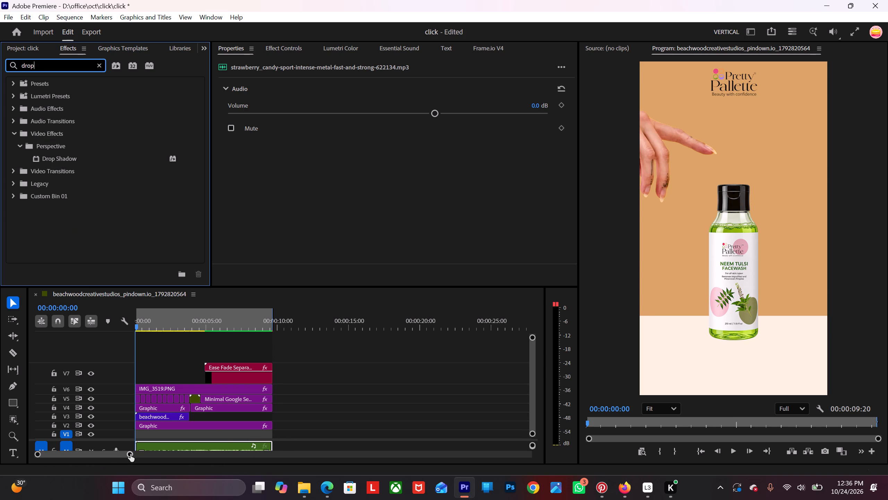
left_click_drag(130, 455, 82, 460)
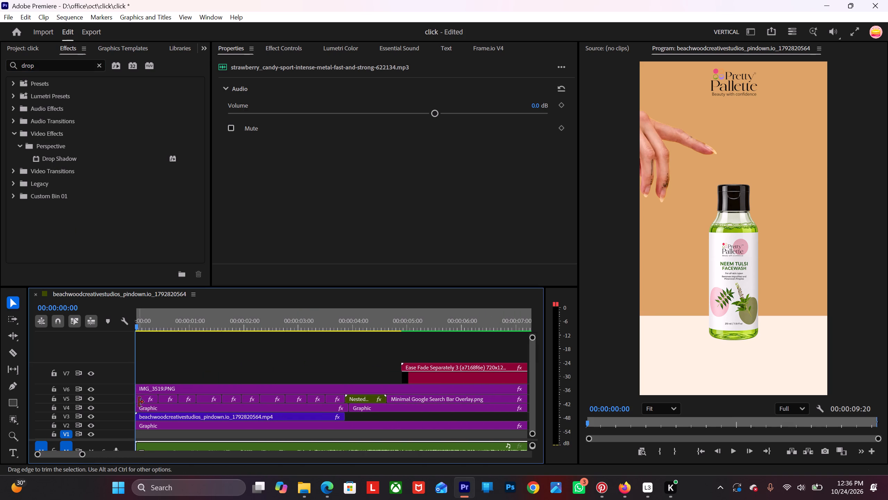
left_click(141, 400)
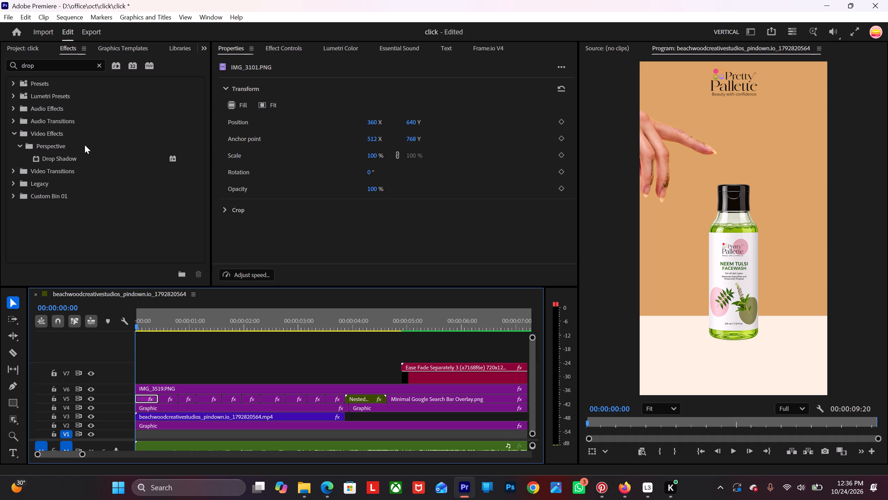
left_click_drag(65, 153, 147, 399)
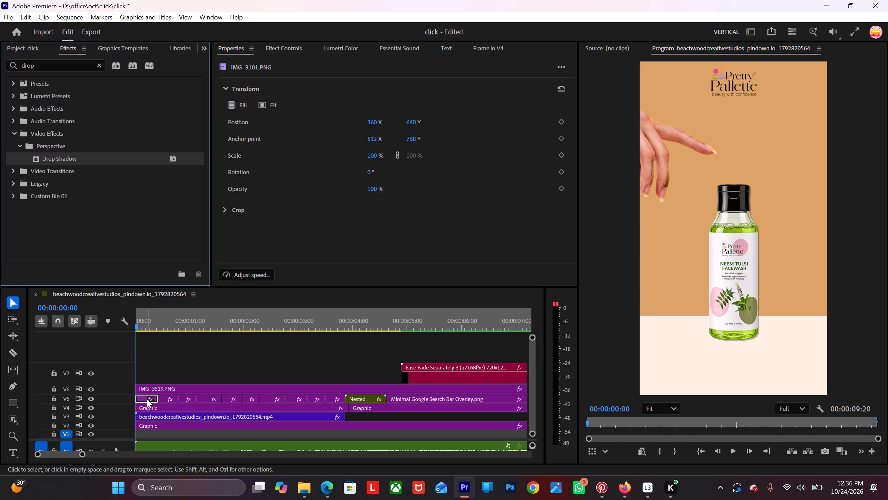
Set the Drop Shadow distance on the first bottle clip to 40.
left_click(275, 44)
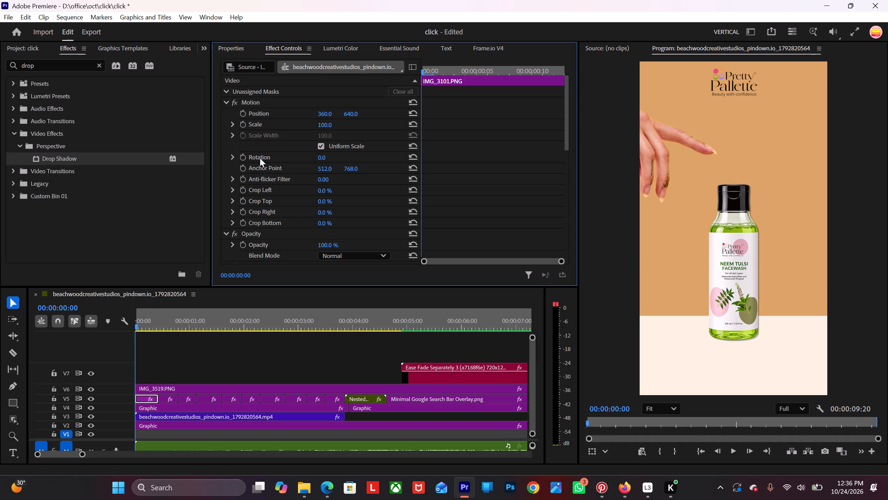
scroll(260, 158, "down", 17)
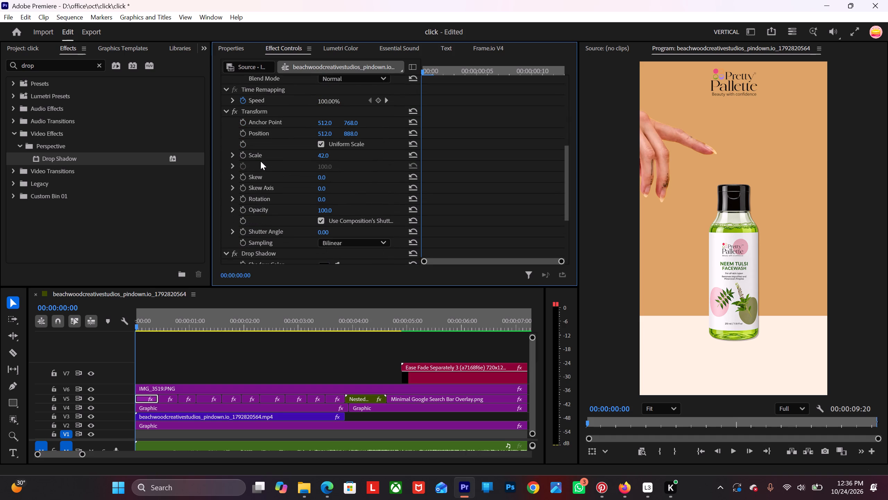
scroll(261, 161, "down", 9)
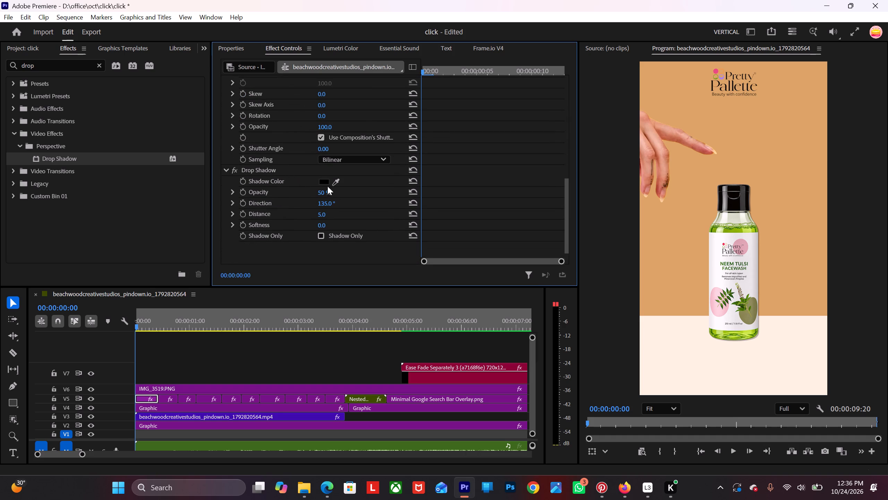
left_click_drag(329, 206, 344, 200)
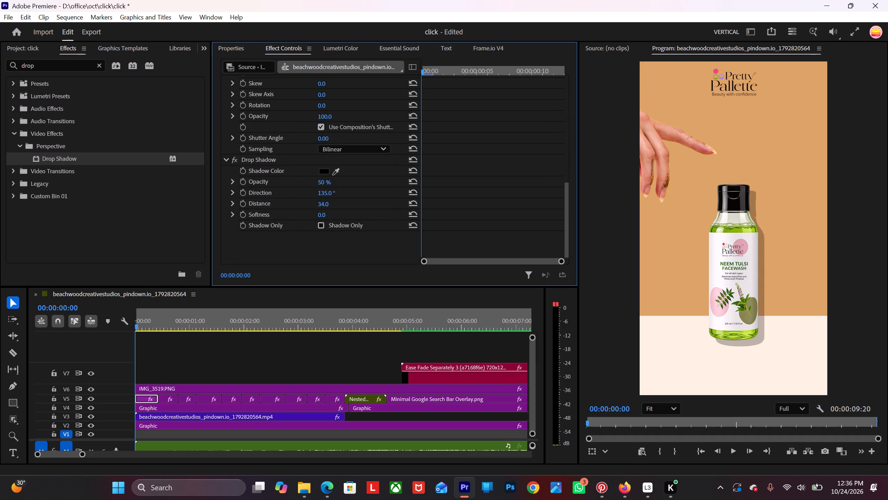
left_click_drag(344, 200, 498, 208)
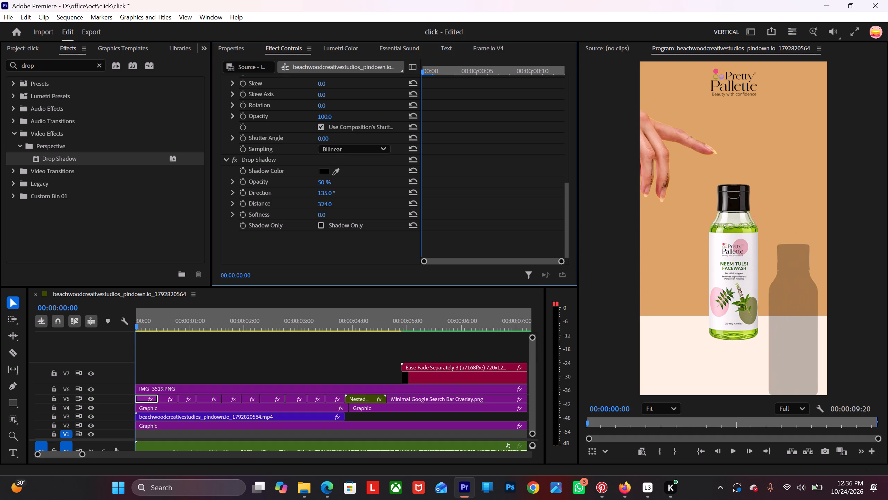
left_click_drag(498, 208, 321, 183)
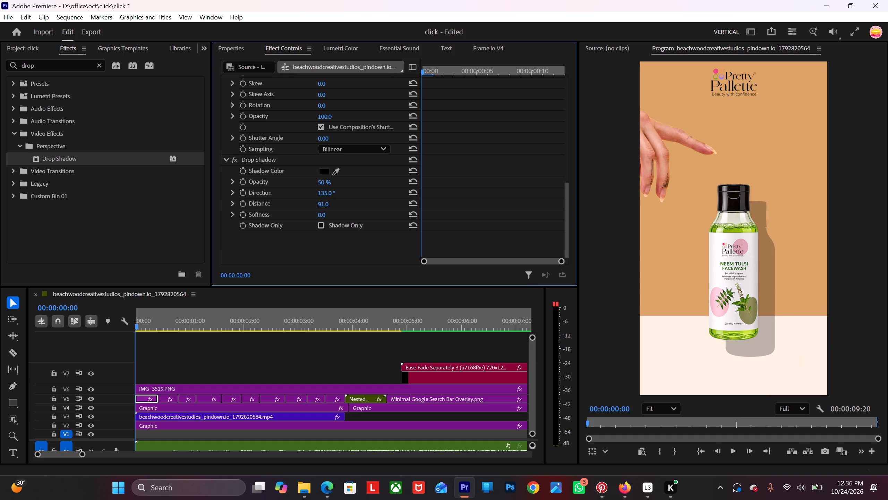
left_click_drag(321, 183, 313, 208)
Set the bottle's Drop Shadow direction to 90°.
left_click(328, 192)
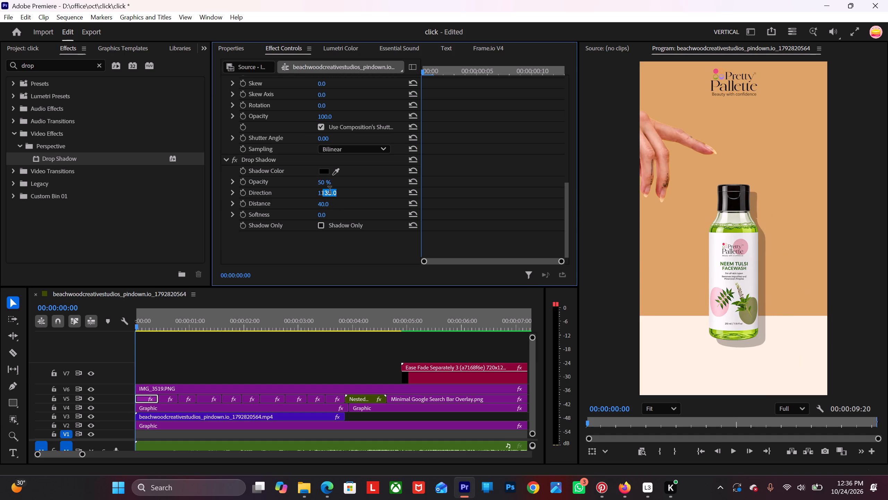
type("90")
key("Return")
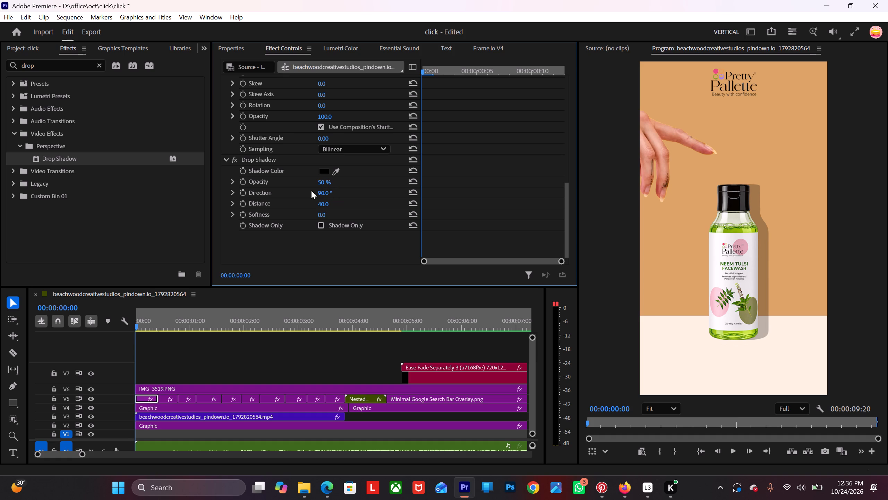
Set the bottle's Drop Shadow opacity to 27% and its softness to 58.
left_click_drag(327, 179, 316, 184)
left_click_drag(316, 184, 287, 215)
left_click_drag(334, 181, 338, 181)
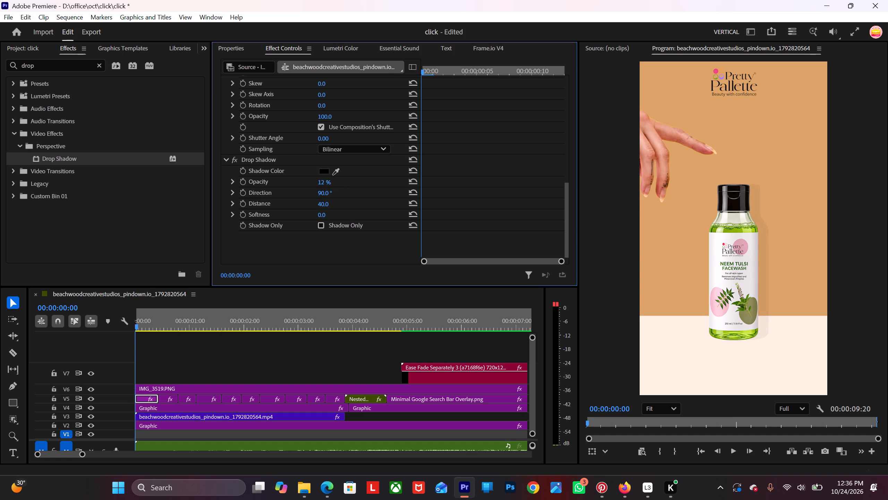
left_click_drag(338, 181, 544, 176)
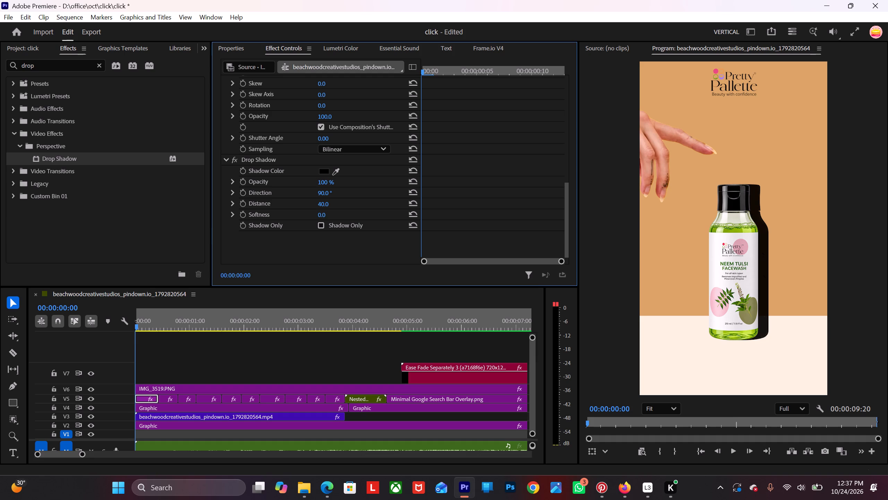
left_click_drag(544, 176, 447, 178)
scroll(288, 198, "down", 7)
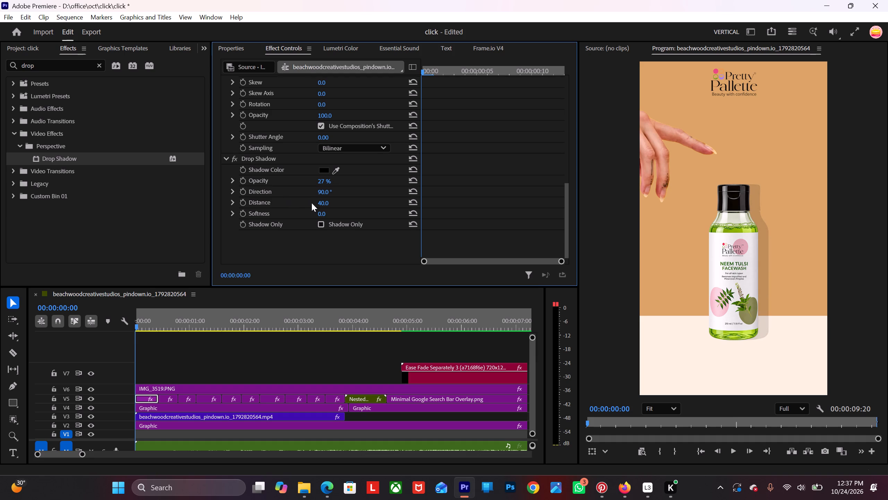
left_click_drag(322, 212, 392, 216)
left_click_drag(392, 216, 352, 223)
Set the bottle's Drop Shadow direction to 180° so the shadow falls straight down.
left_click_drag(328, 191, 328, 191)
left_click_drag(328, 191, 354, 187)
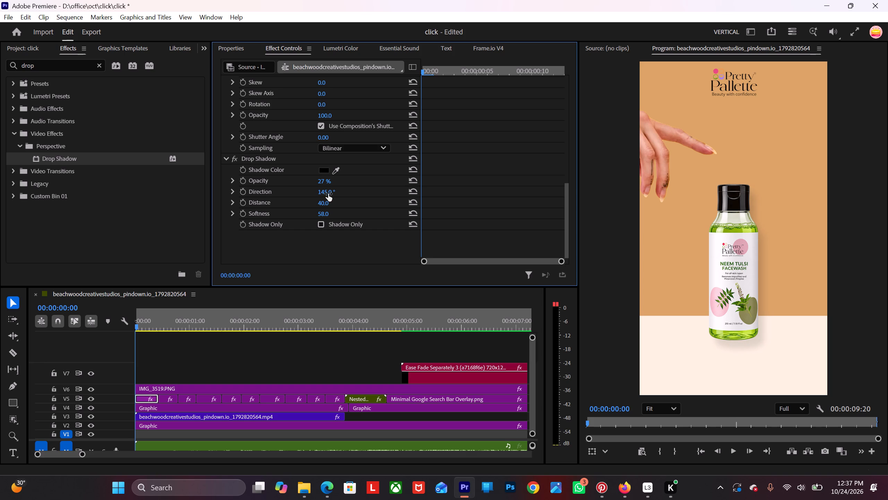
left_click(328, 193)
type("180")
key("Return")
Raise the bottle's Drop Shadow softness to 112 and its opacity to 93%.
left_click_drag(323, 212, 344, 209)
left_click_drag(344, 209, 351, 207)
left_click_drag(326, 183, 401, 180)
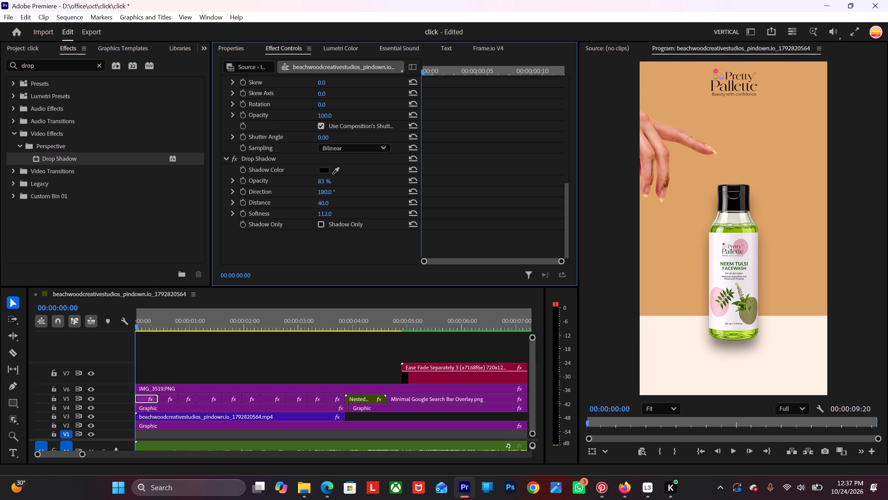
left_click_drag(401, 180, 416, 182)
Try softer and harder shadow edges on the bottle and settle the Drop Shadow softness at 117.
left_click_drag(324, 211, 352, 211)
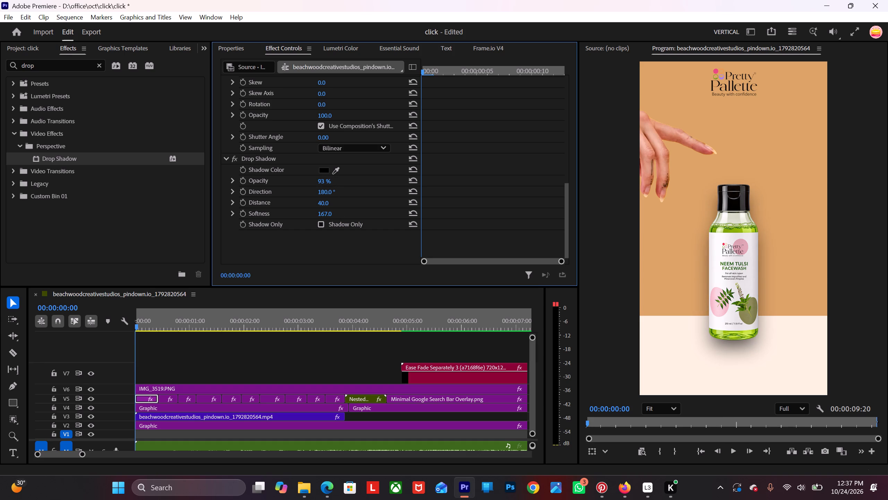
left_click_drag(352, 211, 382, 212)
left_click_drag(382, 212, 302, 216)
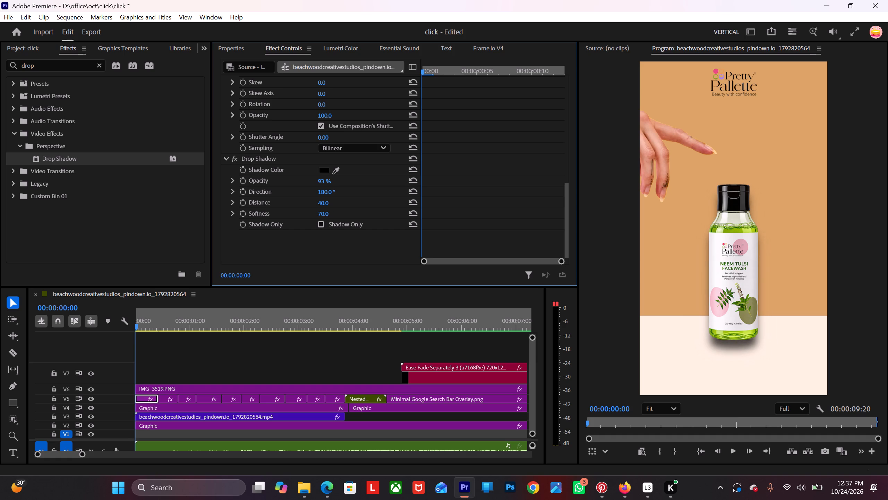
left_click_drag(302, 216, 348, 198)
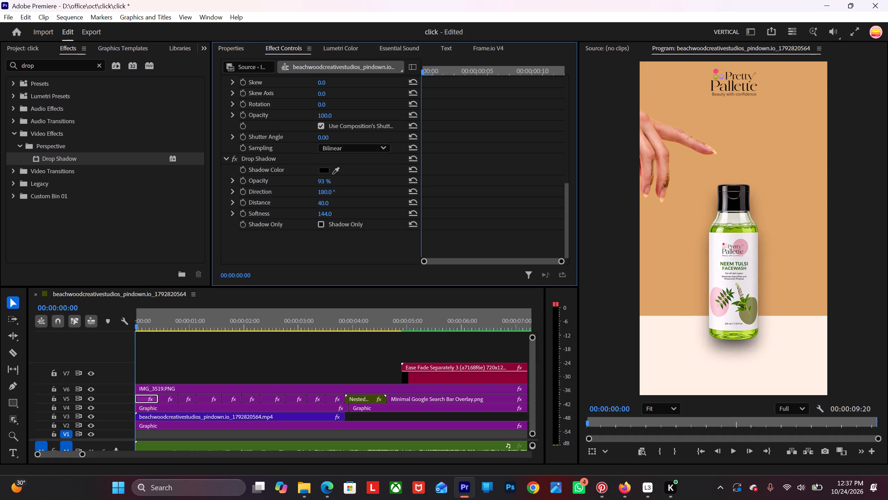
left_click_drag(348, 198, 313, 194)
left_click_drag(313, 194, 329, 194)
left_click_drag(329, 194, 322, 190)
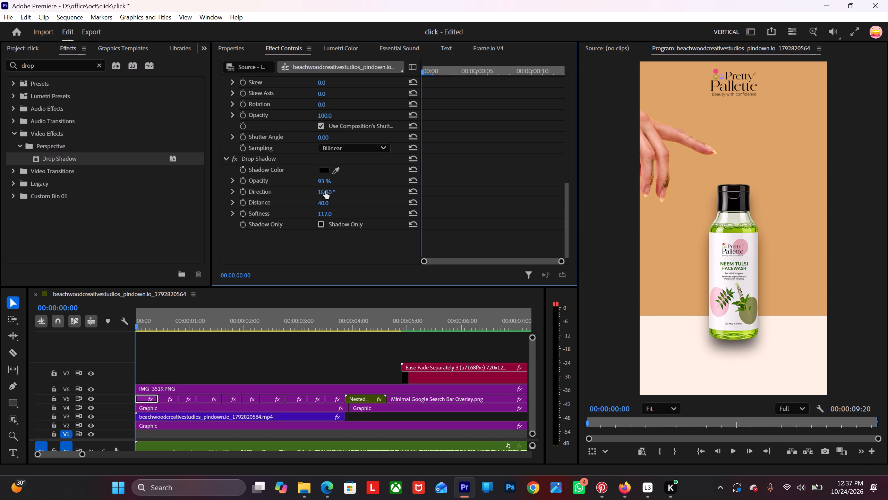
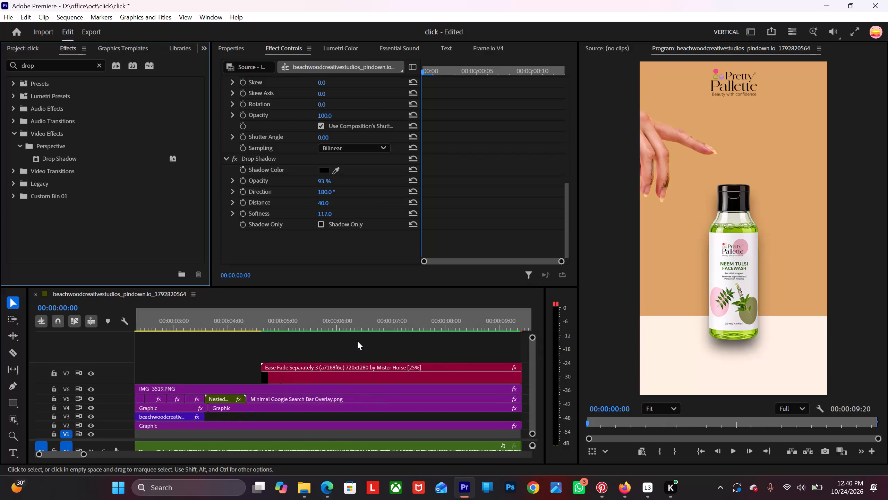
Deselect the bottle clip and review the sequence from the bottle transition around 4 seconds through the search bar ending.
left_click(231, 341)
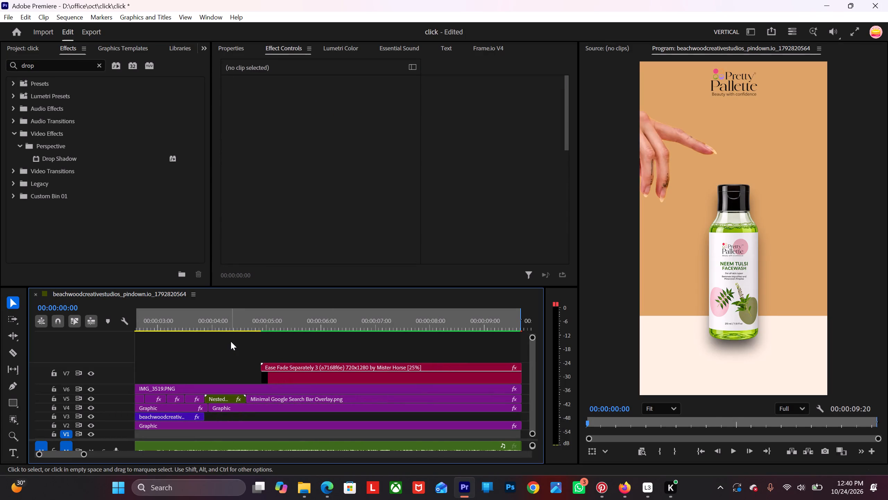
left_click(226, 325)
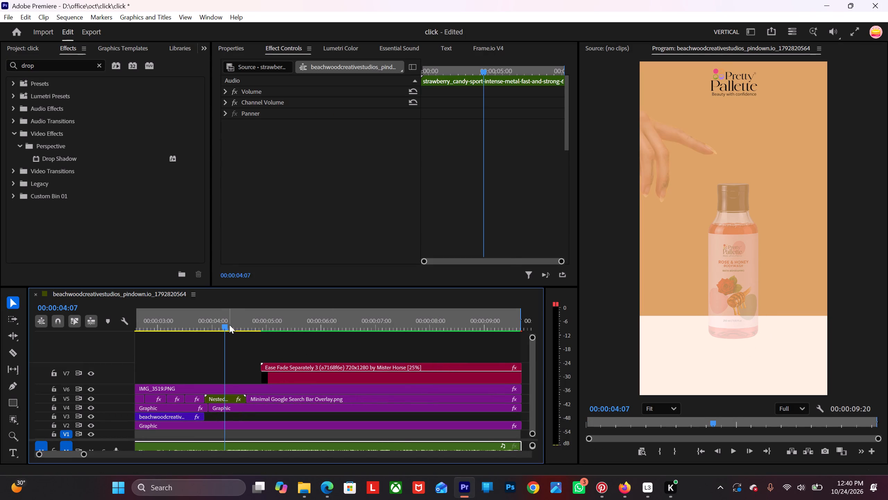
scroll(229, 325, "down", 7)
left_click_drag(212, 320, 284, 326)
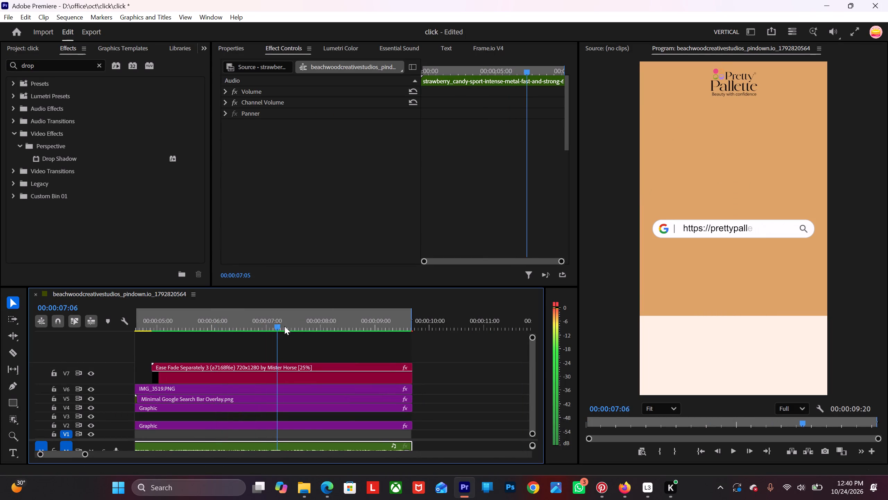
left_click_drag(284, 326, 379, 330)
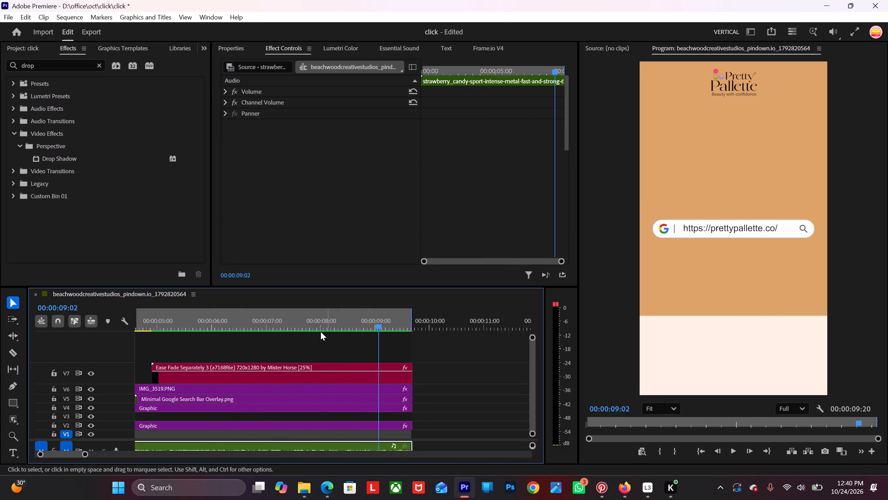
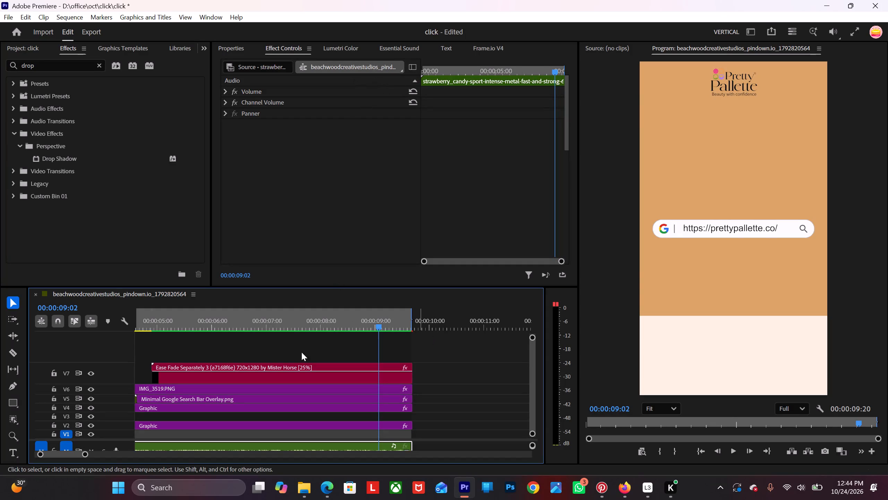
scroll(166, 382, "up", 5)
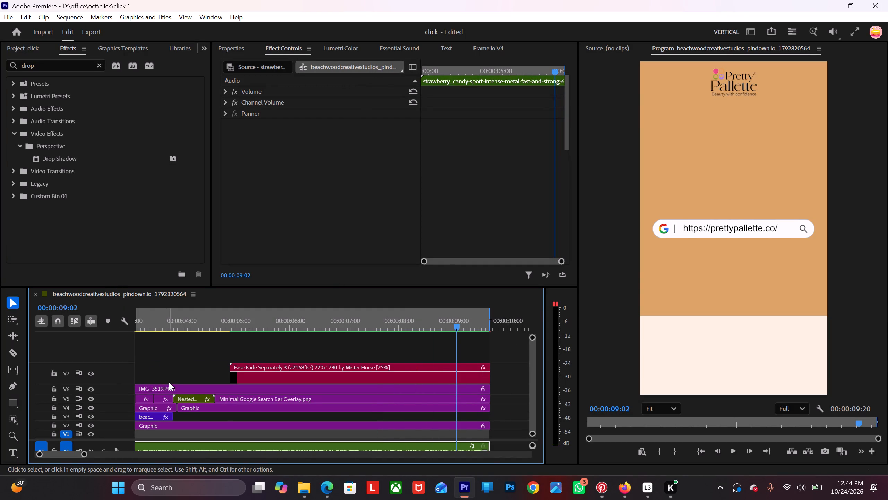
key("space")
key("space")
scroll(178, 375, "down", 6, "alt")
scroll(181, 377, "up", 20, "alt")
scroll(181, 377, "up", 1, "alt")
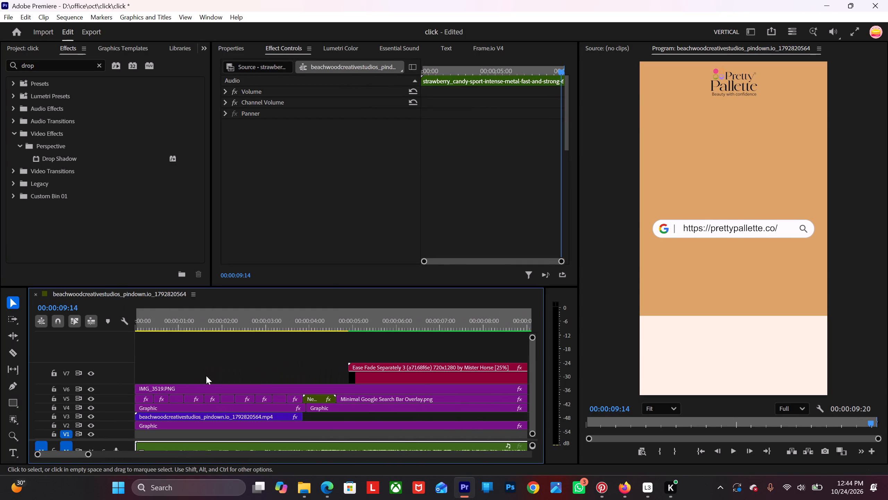
Adjust the first bottle clip's Drop Shadow at the sequence start to 83% opacity and 136 softness.
left_click_drag(172, 317, 69, 339)
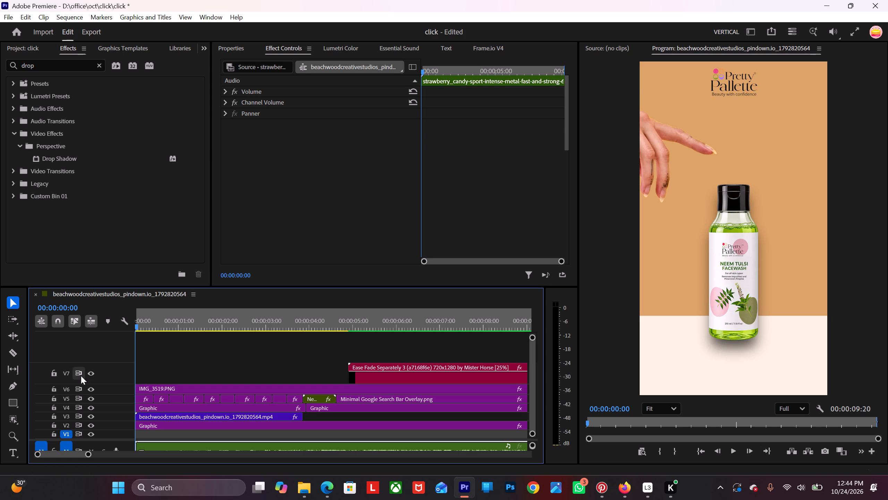
left_click(142, 398)
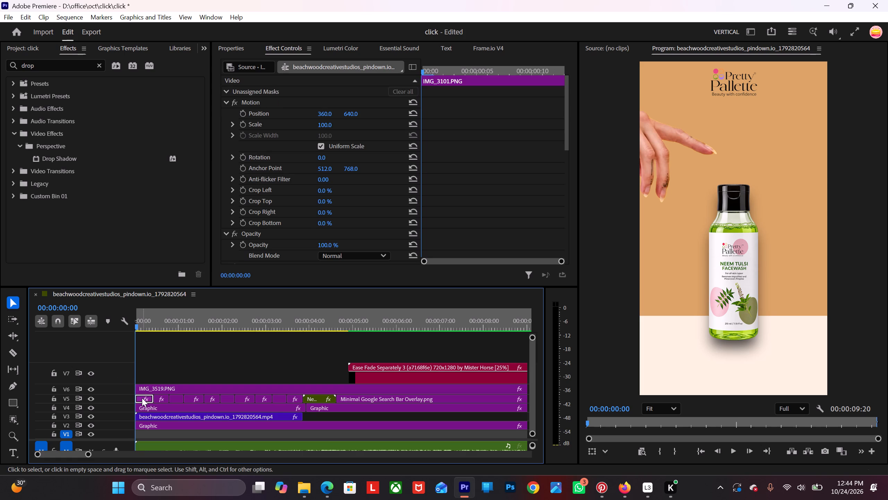
scroll(242, 175, "down", 18)
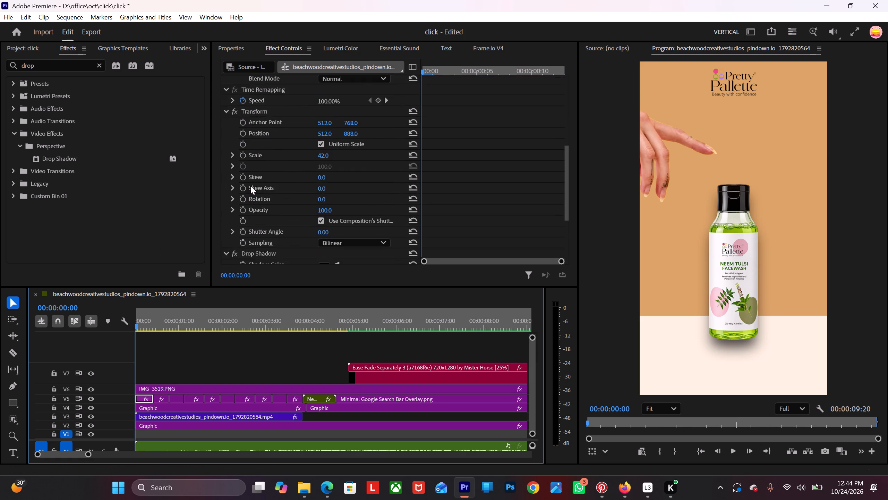
scroll(250, 186, "down", 7)
left_click_drag(327, 191, 324, 192)
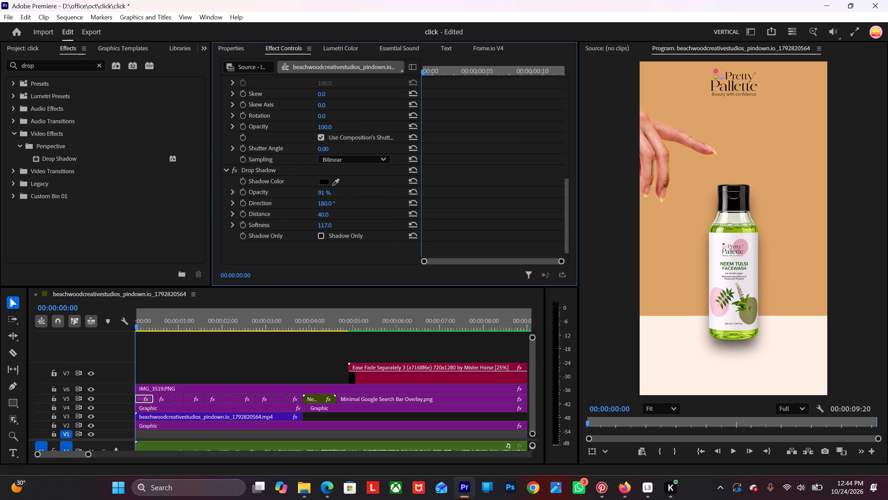
left_click_drag(324, 192, 321, 194)
left_click_drag(324, 193, 317, 196)
left_click_drag(317, 196, 315, 198)
left_click_drag(324, 224, 333, 224)
left_click_drag(326, 194, 329, 193)
Copy the first bottle clip's Drop Shadow effect and paste it onto the other nine bottle clips on V5.
left_click(267, 172)
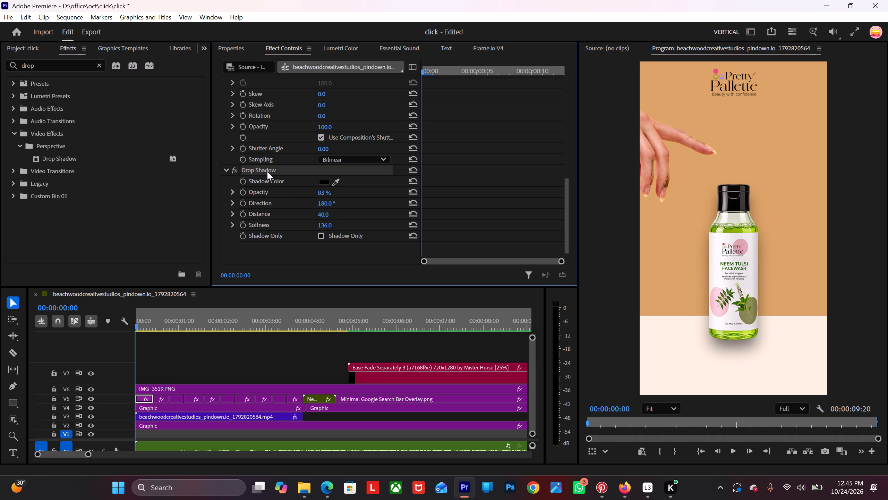
key("ctrl+c")
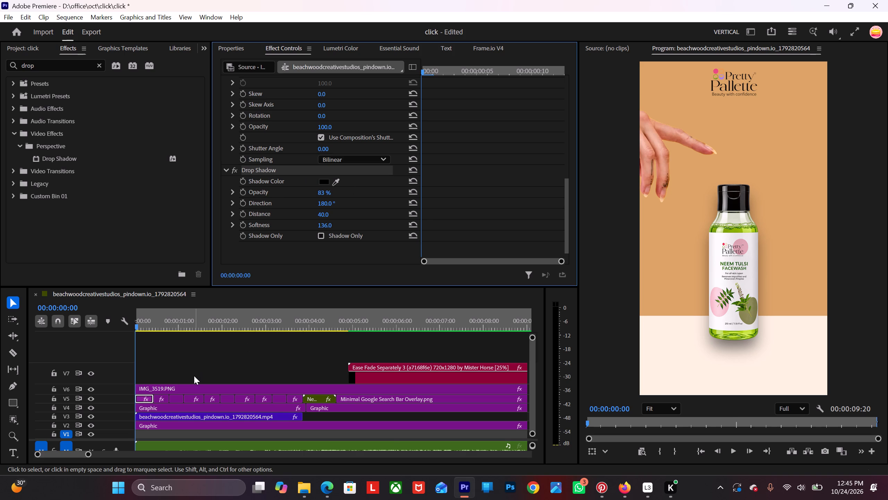
scroll(178, 369, "down", 4, "alt")
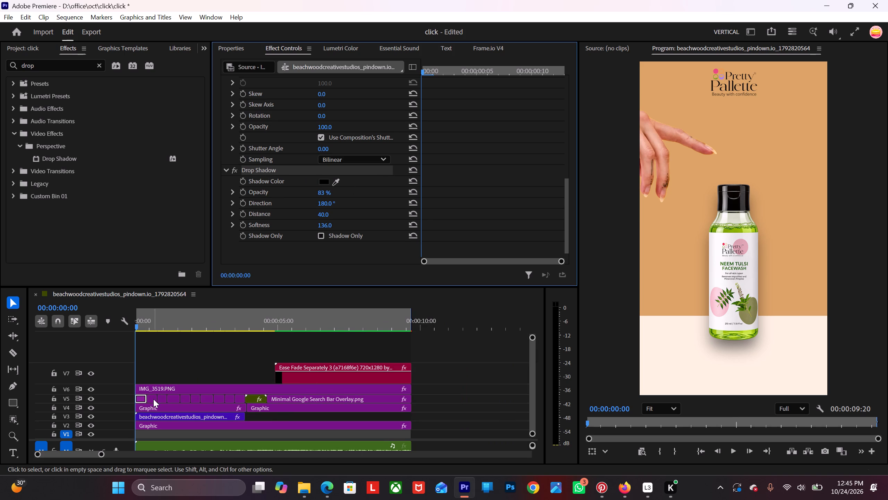
left_click(153, 399)
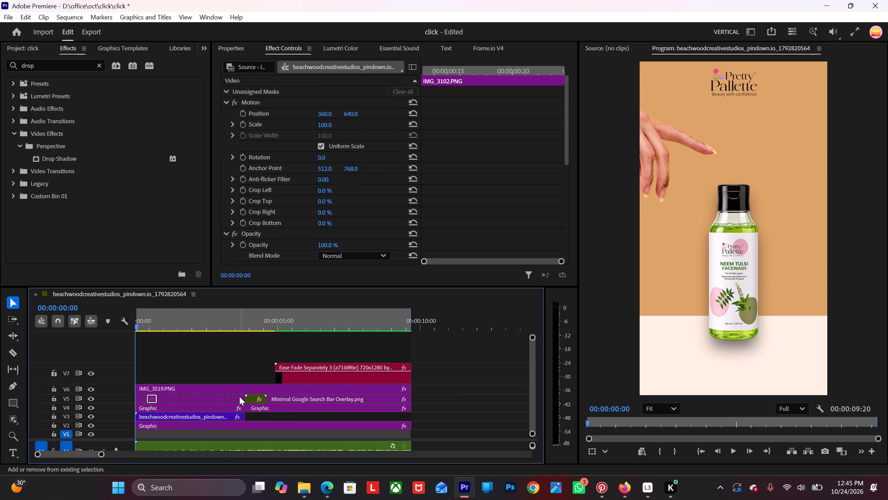
left_click(239, 397, "shift")
left_click(231, 400, "shift")
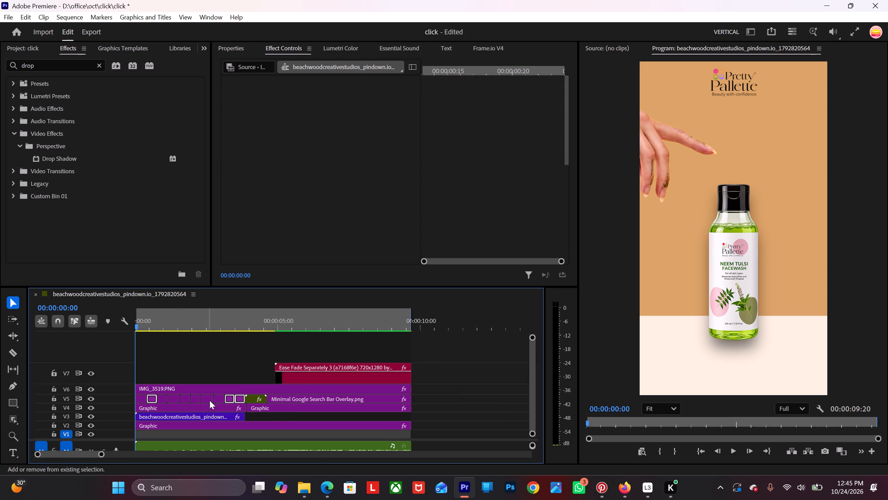
left_click(218, 398, "shift")
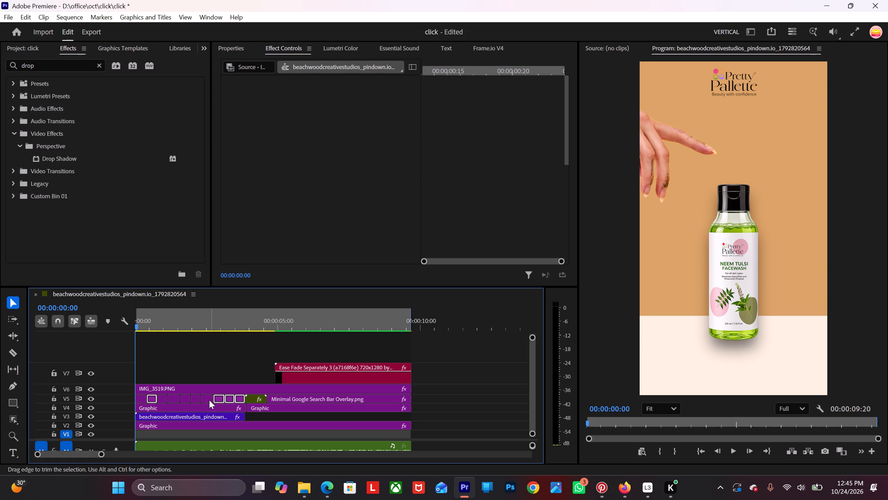
left_click(208, 400, "shift")
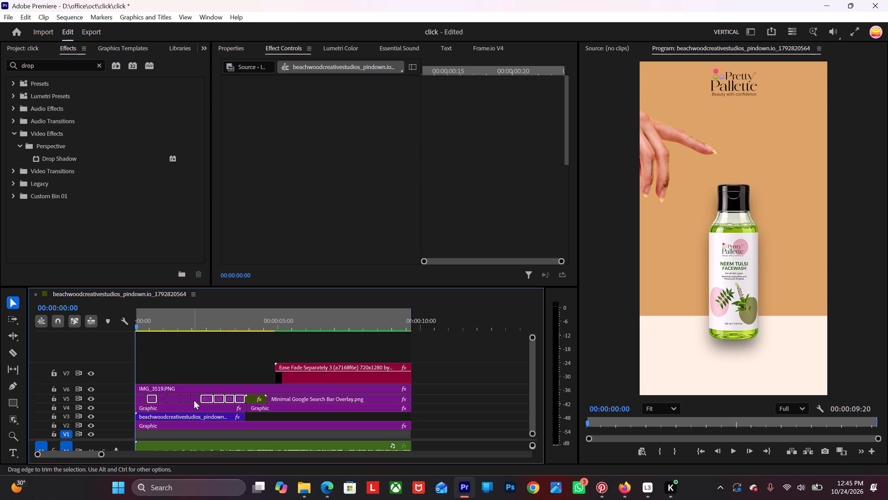
left_click(195, 399, "shift")
left_click(186, 401, "shift")
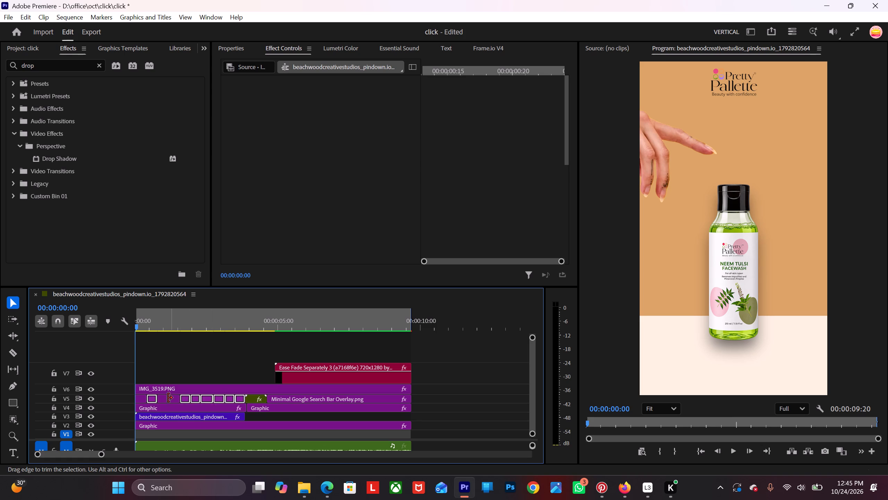
left_click(175, 398, "shift")
left_click(163, 400, "shift")
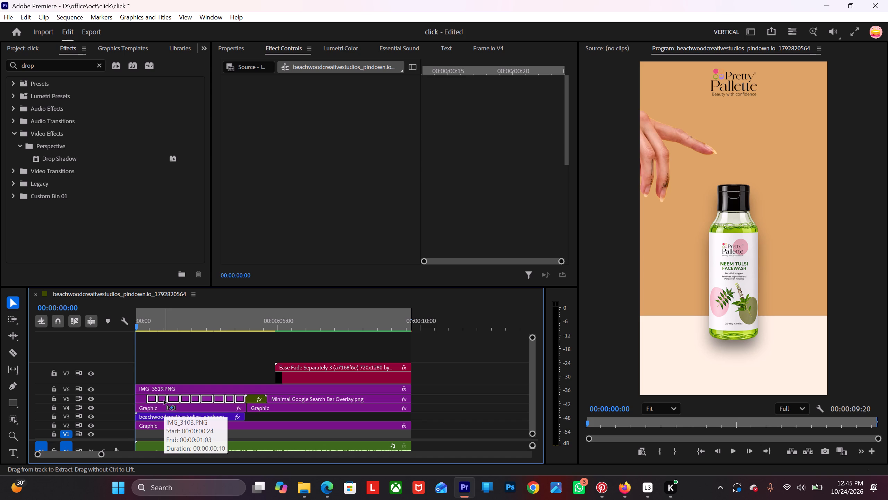
key("ctrl+v")
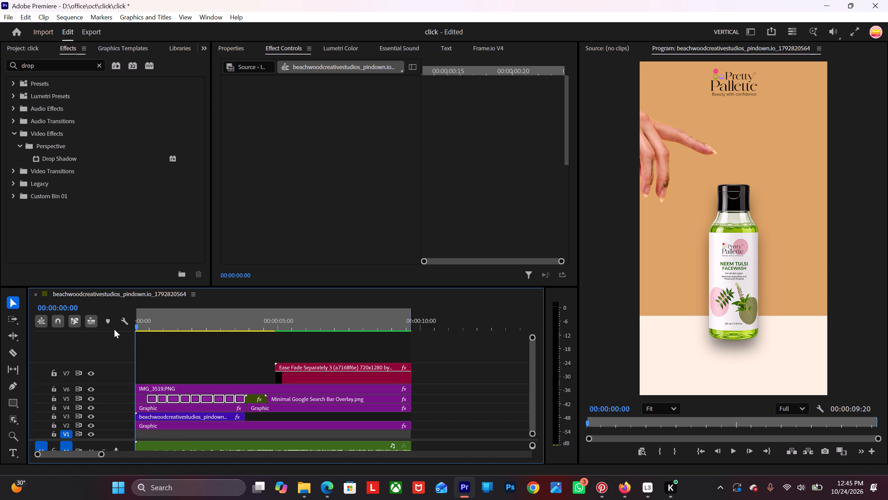
Scrub the sequence from the start to about 4 seconds to check the shadow beneath each bottle.
left_click_drag(140, 322, 179, 314)
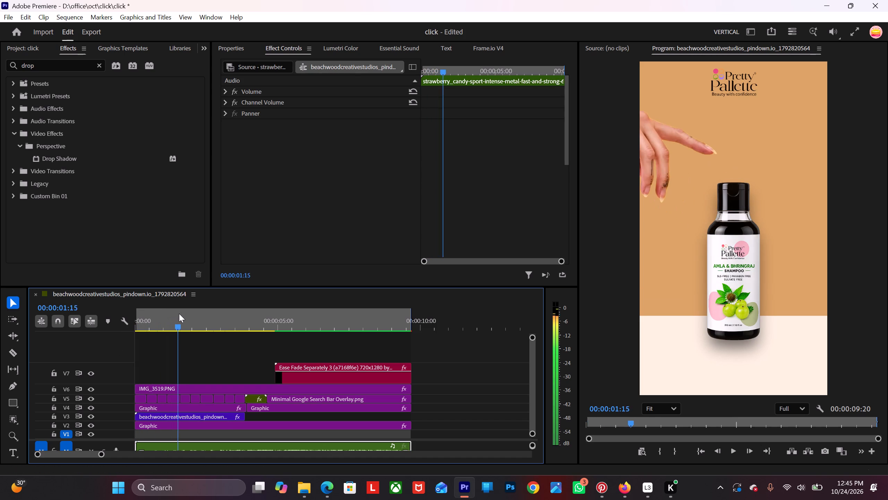
left_click_drag(179, 314, 203, 307)
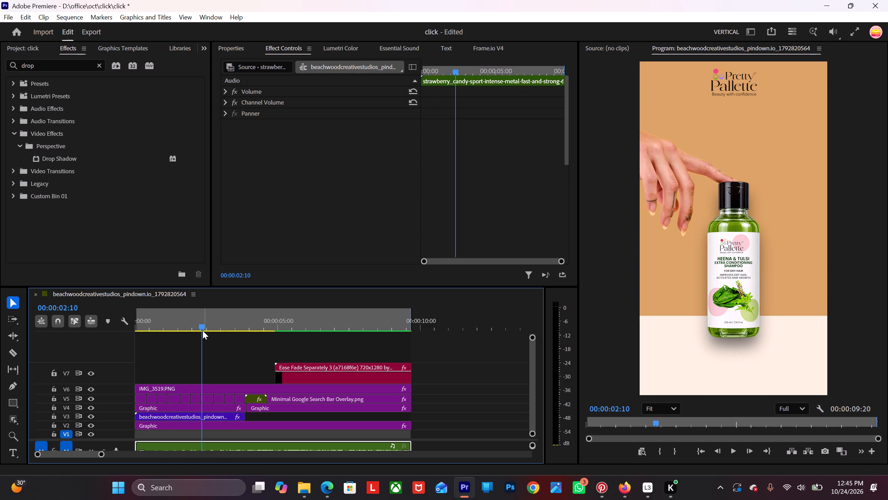
left_click_drag(203, 331, 217, 326)
left_click_drag(195, 320, 208, 320)
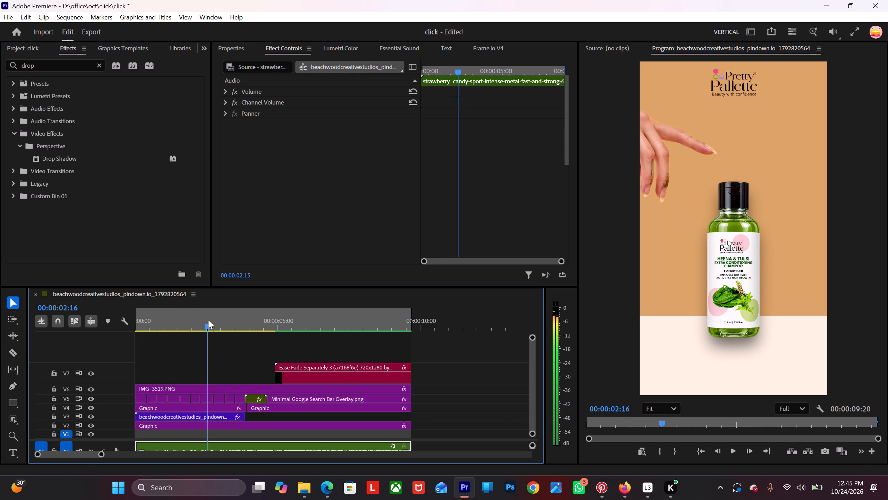
left_click_drag(208, 320, 241, 308)
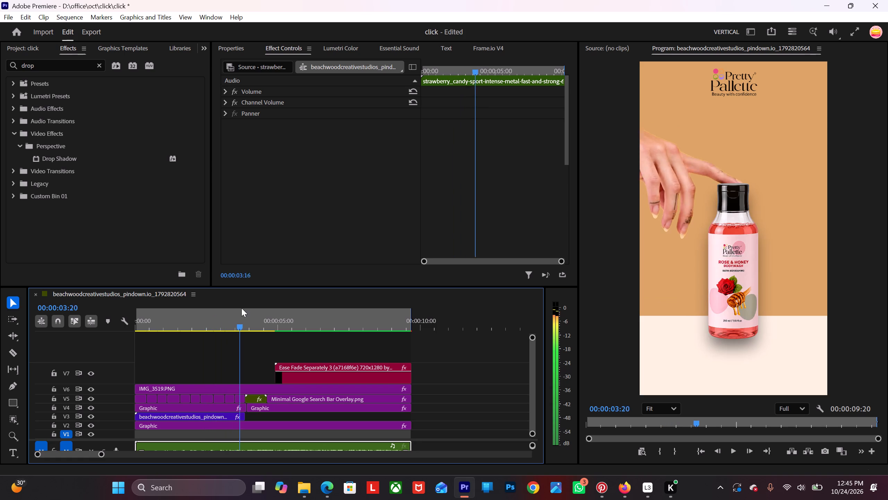
left_click_drag(241, 308, 261, 307)
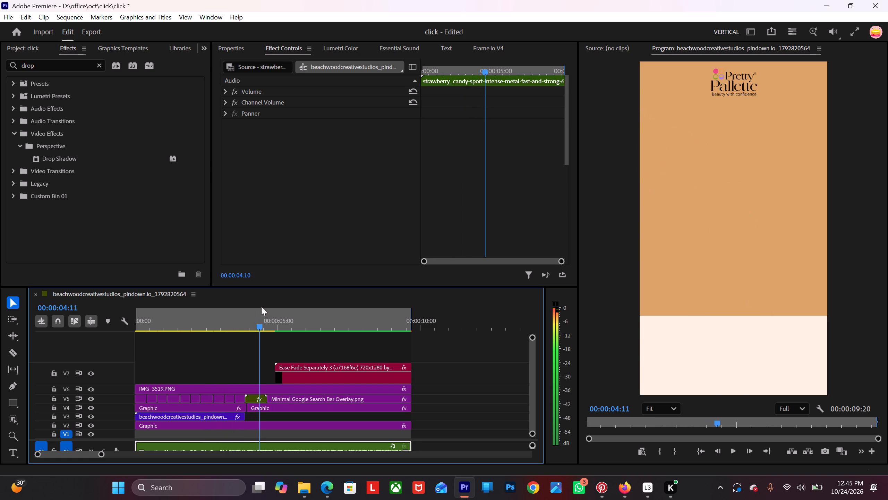
left_click_drag(261, 307, 264, 305)
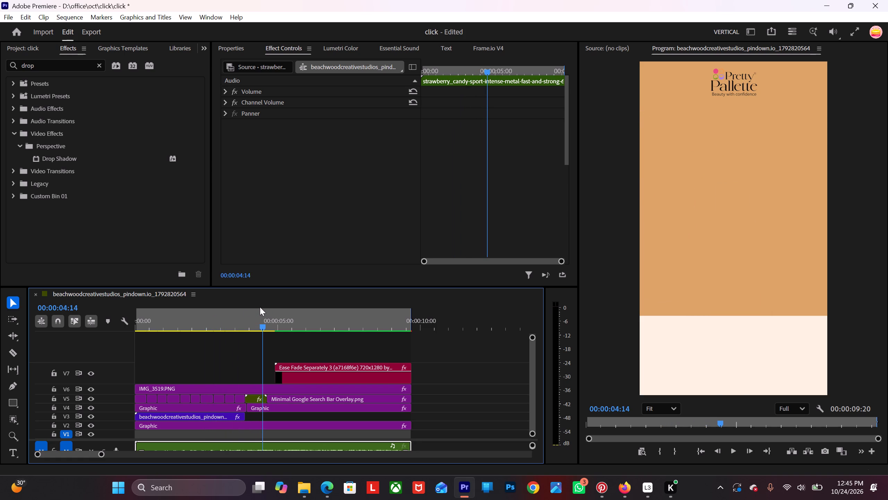
Open the sequence's media export settings and choose Source In/Out as the export range.
key("ctrl+m")
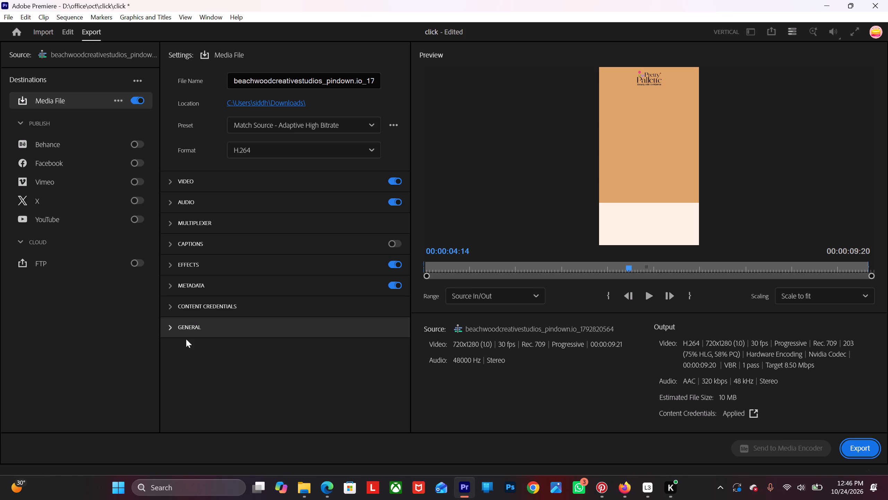
left_click(492, 299)
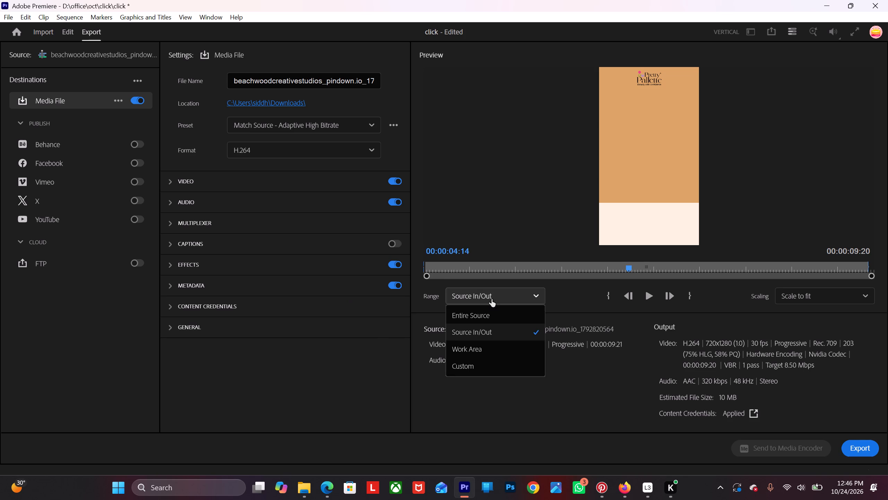
left_click(491, 330)
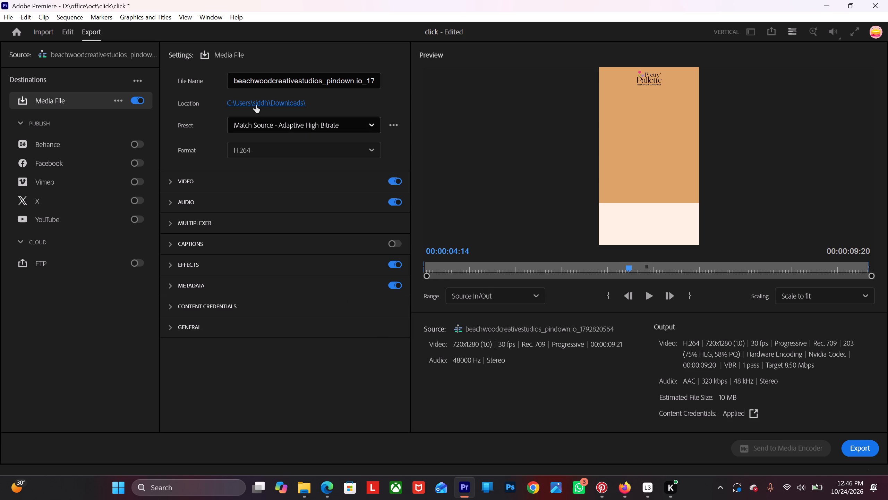
Open the save location for the export file and browse to the New Volume (D:) drive.
left_click(254, 102)
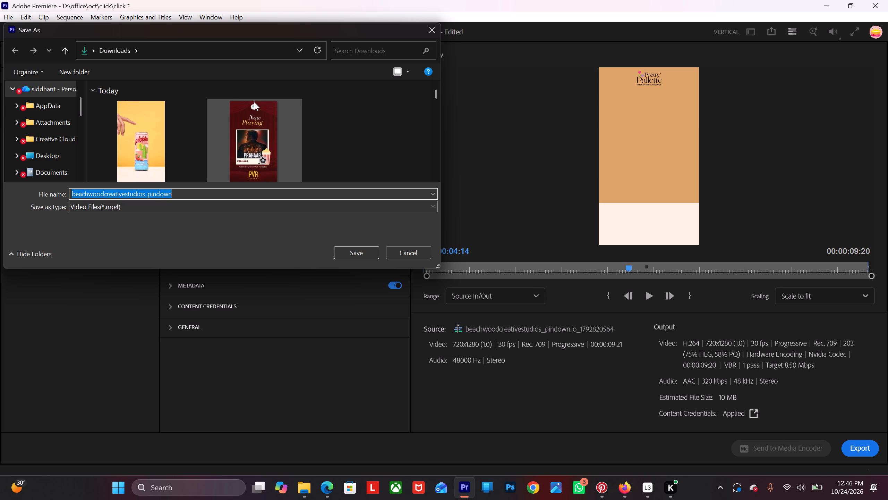
scroll(33, 143, "down", 2)
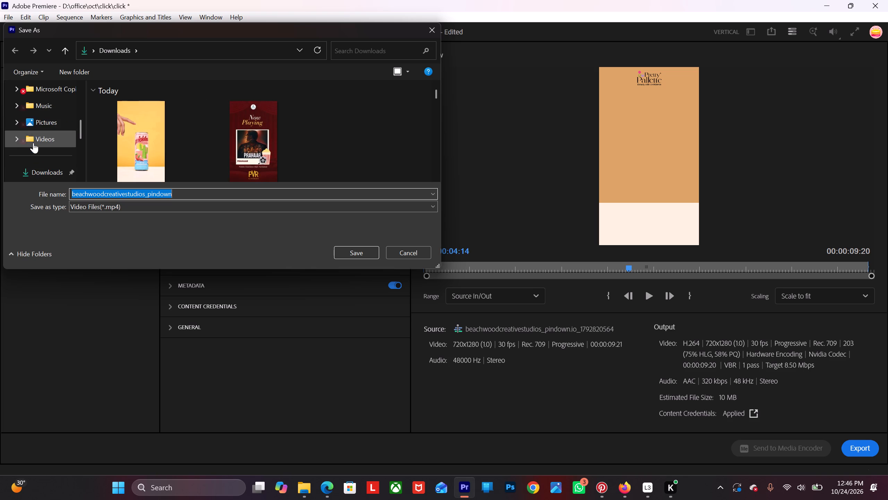
scroll(33, 143, "down", 2)
scroll(40, 123, "up", 1)
left_click(39, 122)
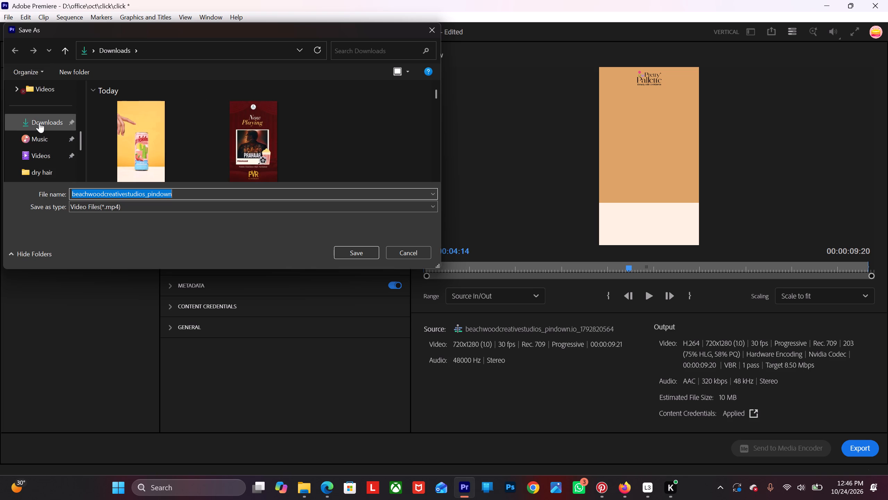
scroll(40, 123, "down", 2)
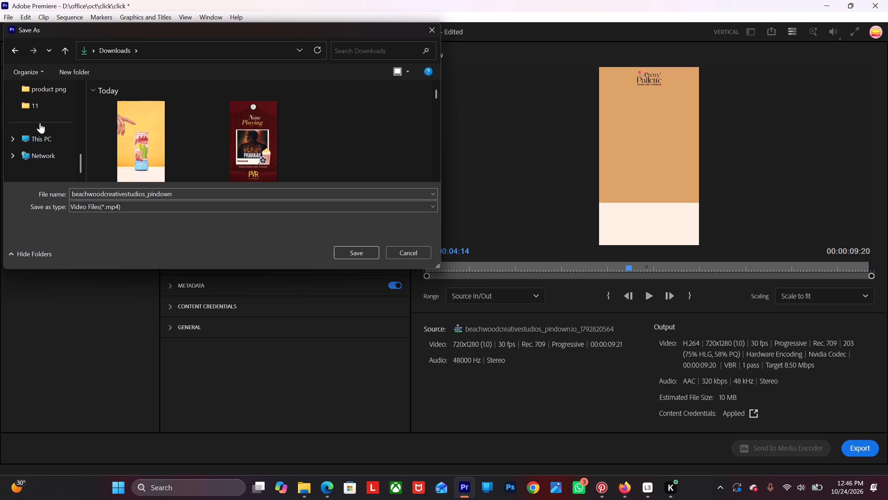
left_click(43, 134)
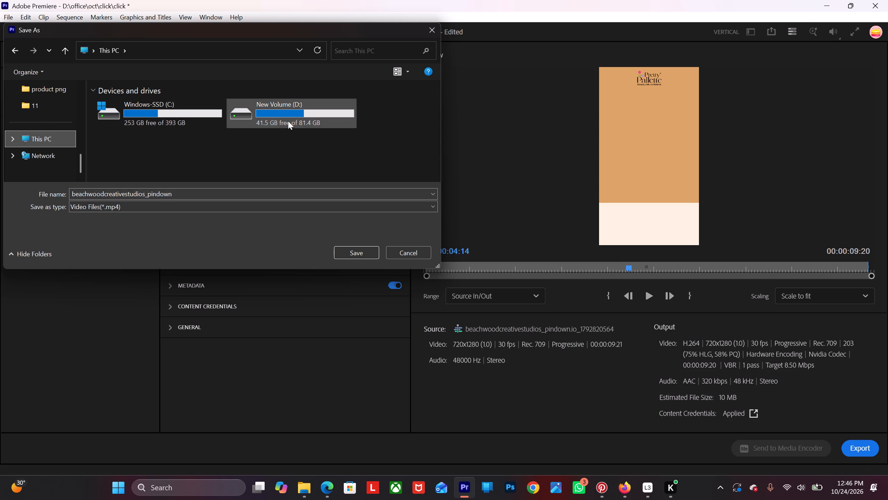
double_click(288, 121)
scroll(288, 121, "down", 4)
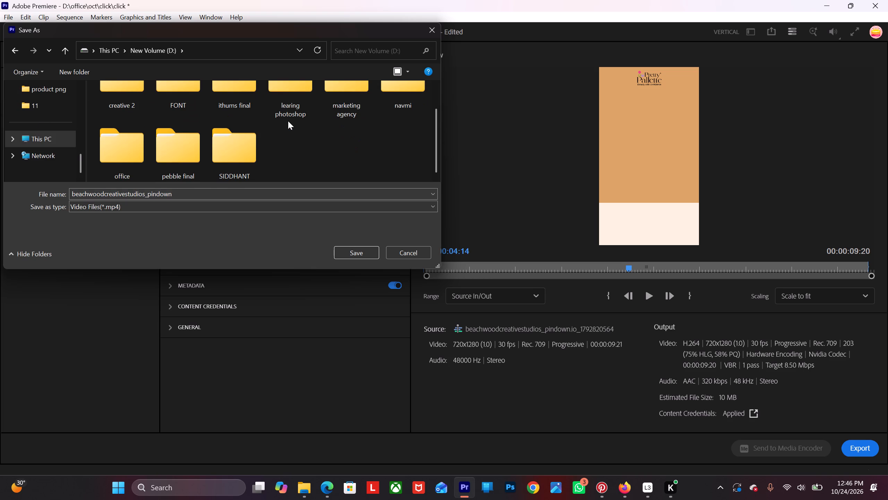
scroll(361, 136, "up", 3)
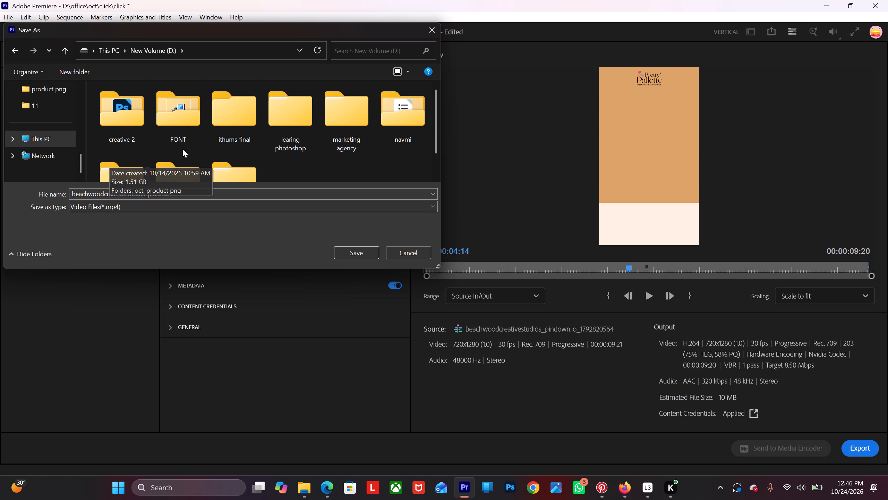
scroll(196, 147, "down", 4)
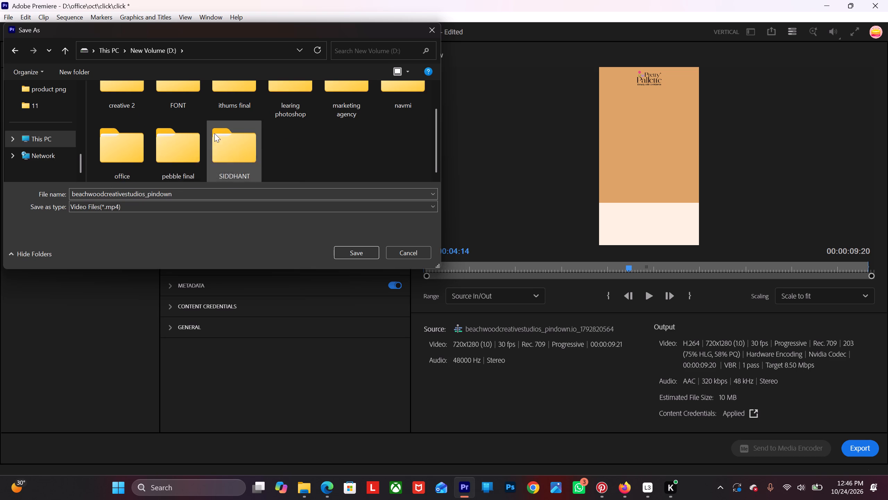
scroll(214, 133, "up", 3)
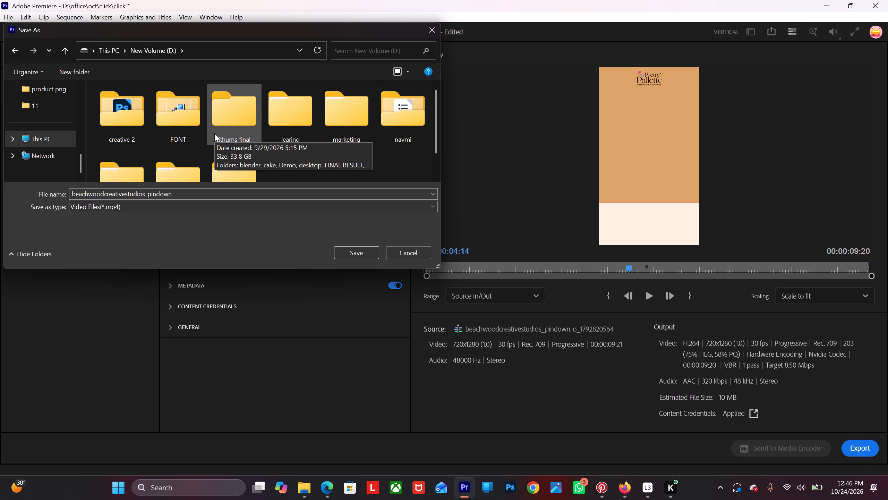
scroll(210, 136, "down", 5)
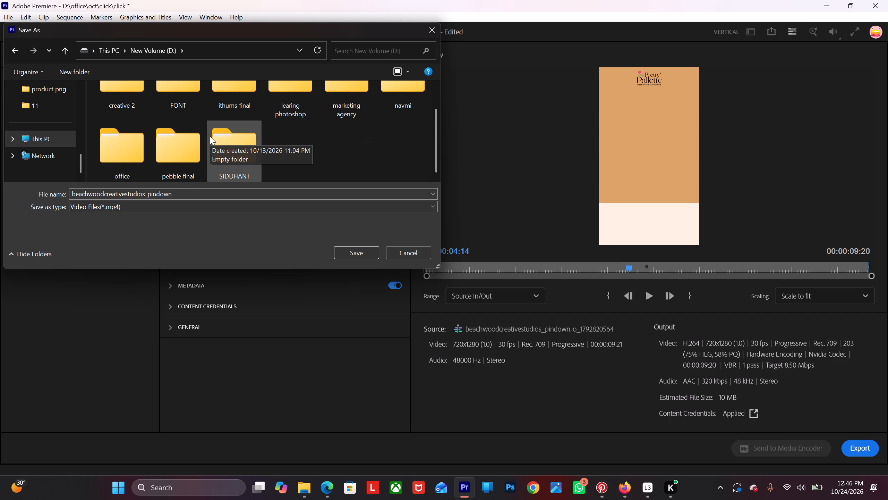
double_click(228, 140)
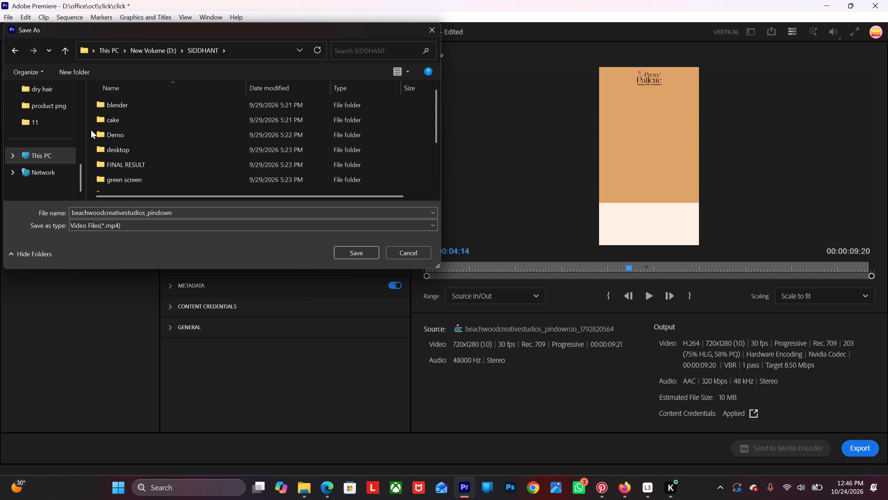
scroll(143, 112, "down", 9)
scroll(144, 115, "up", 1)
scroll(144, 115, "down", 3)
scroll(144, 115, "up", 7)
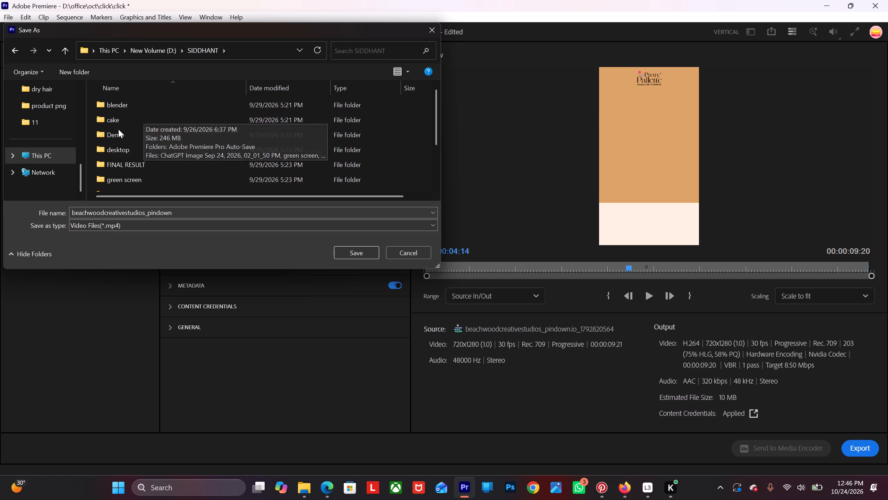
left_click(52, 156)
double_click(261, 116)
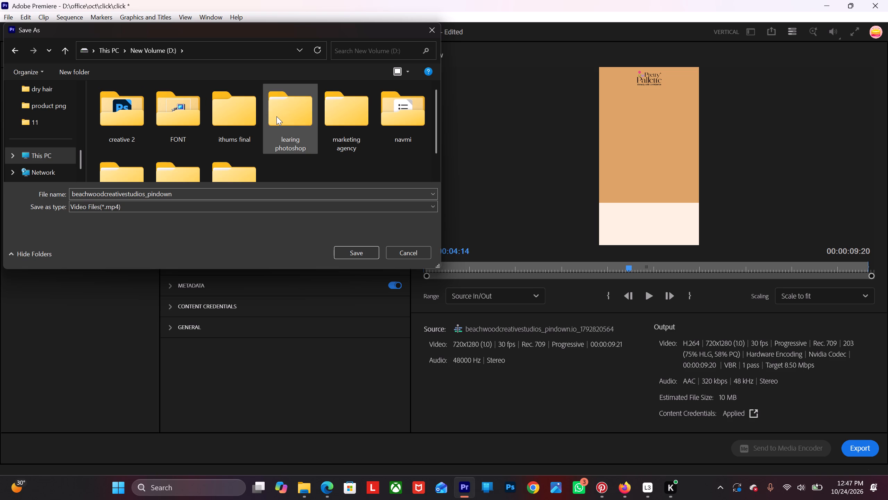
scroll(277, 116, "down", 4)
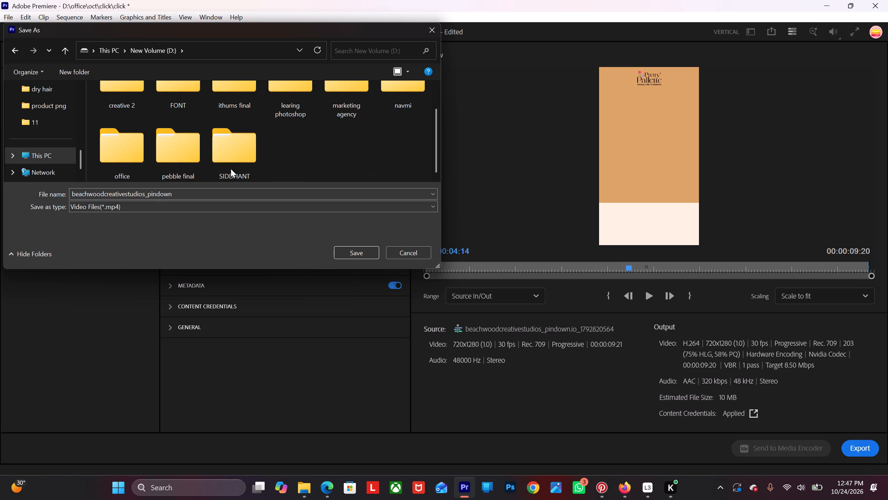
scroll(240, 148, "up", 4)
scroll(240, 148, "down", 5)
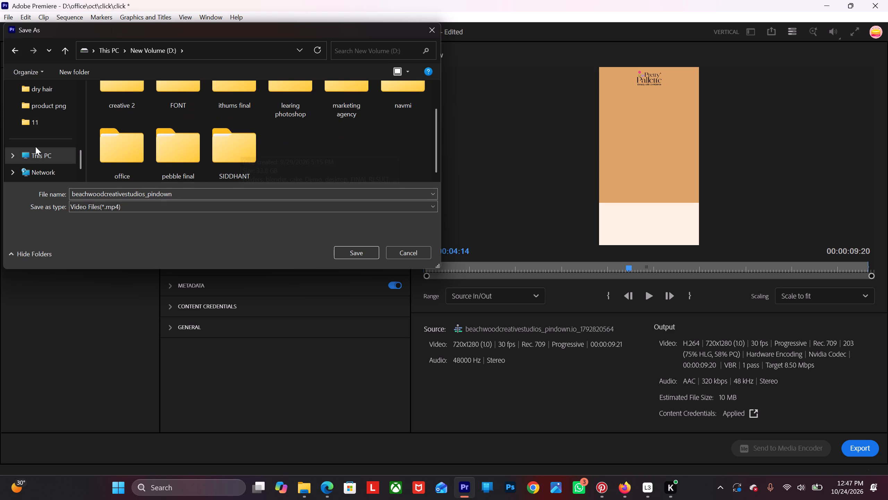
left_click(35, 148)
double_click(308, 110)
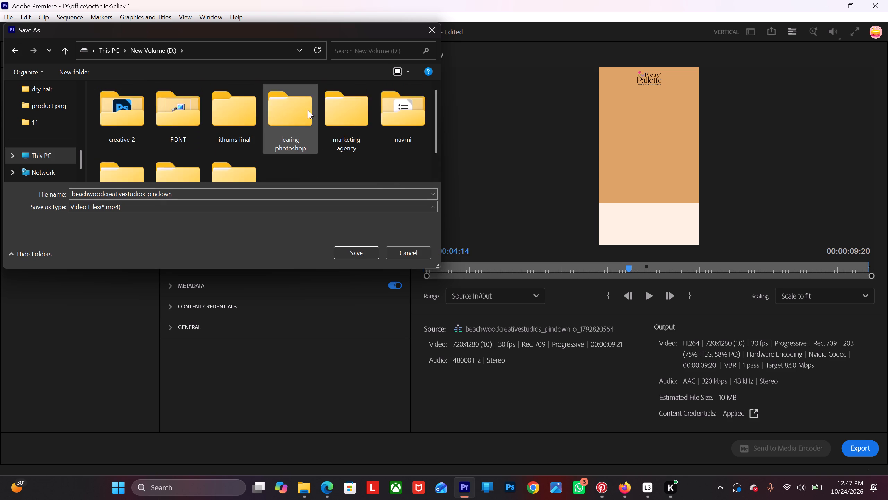
Set the export destination to the office\oct\click folder on D:, keeping the file name beachwoodcreativestudios_pindown as MP4.
scroll(308, 110, "down", 4)
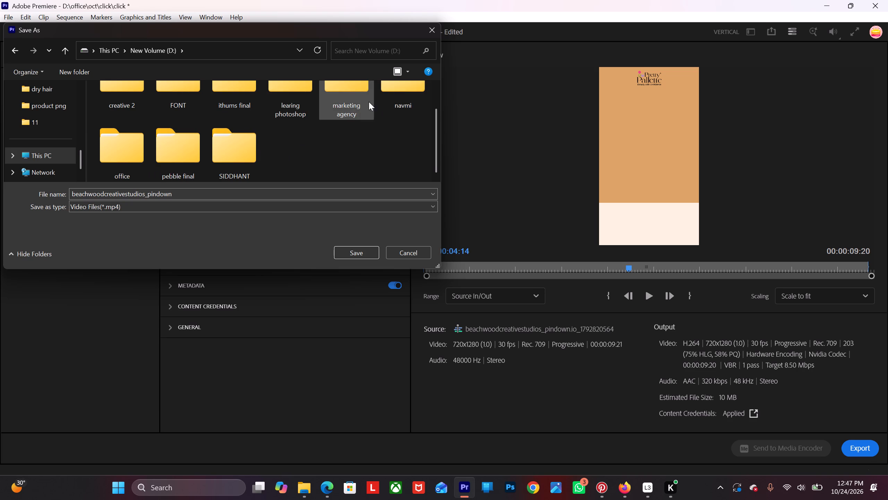
scroll(276, 148, "down", 1)
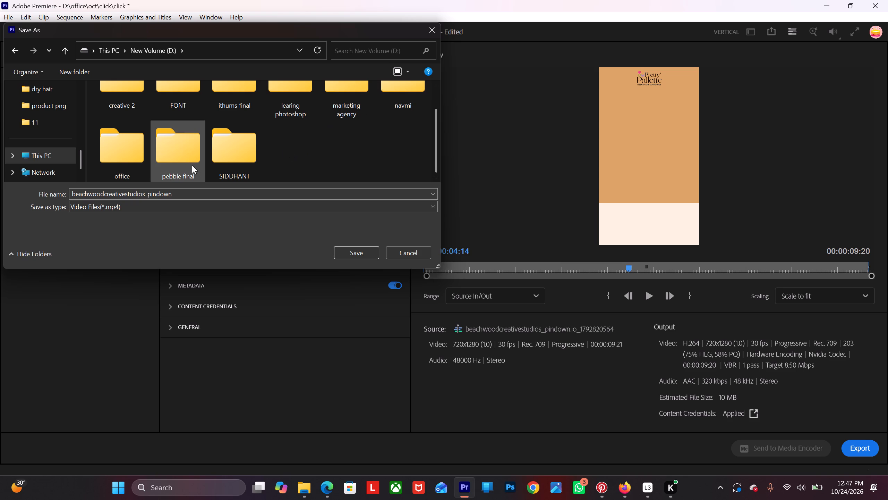
double_click(108, 163)
double_click(146, 107)
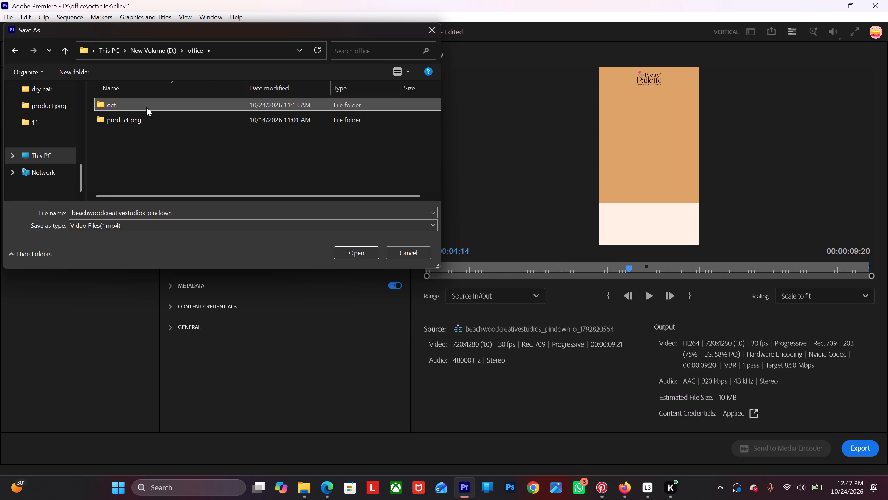
double_click(147, 121)
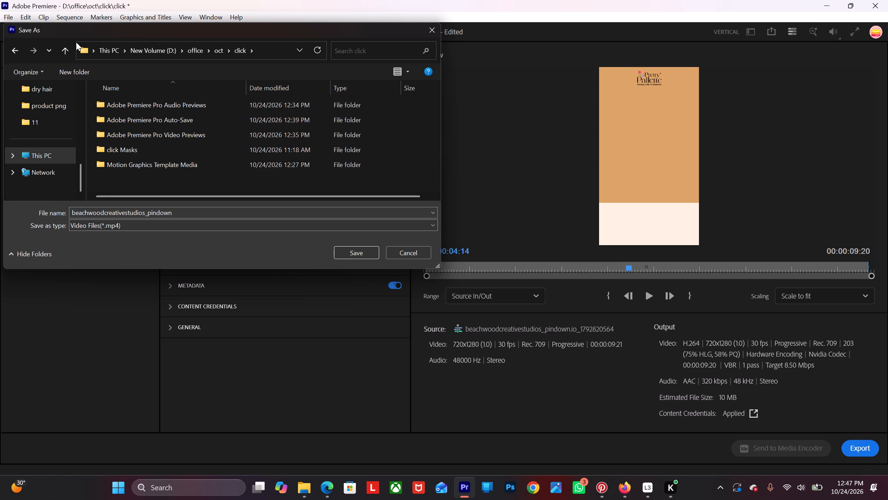
left_click(374, 249)
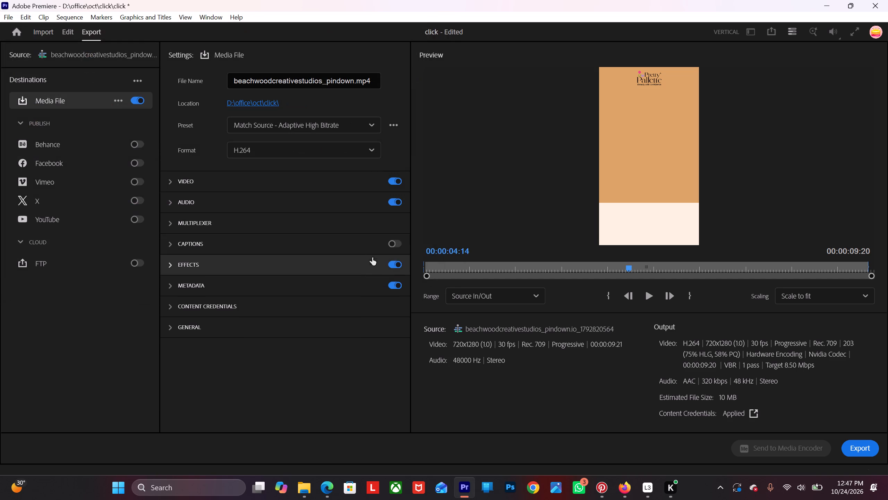
Export the sequence as an H.264 media file with the Match Source - Adaptive High Bitrate preset.
left_click(863, 448)
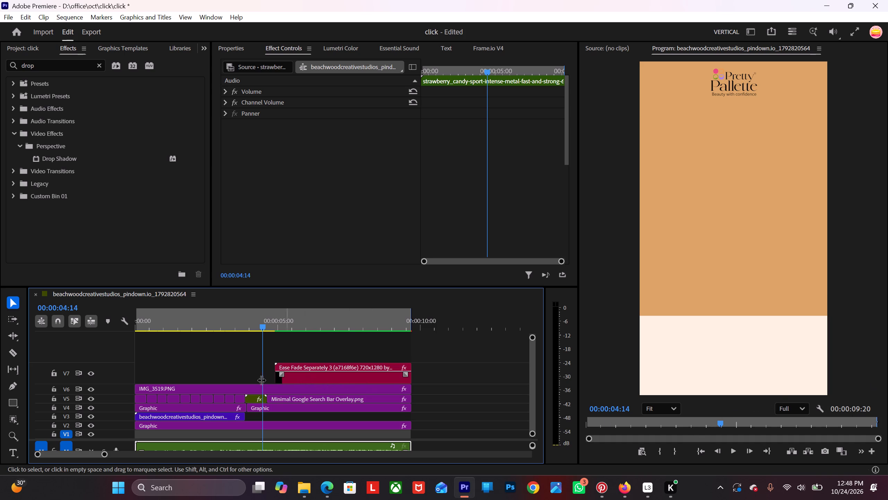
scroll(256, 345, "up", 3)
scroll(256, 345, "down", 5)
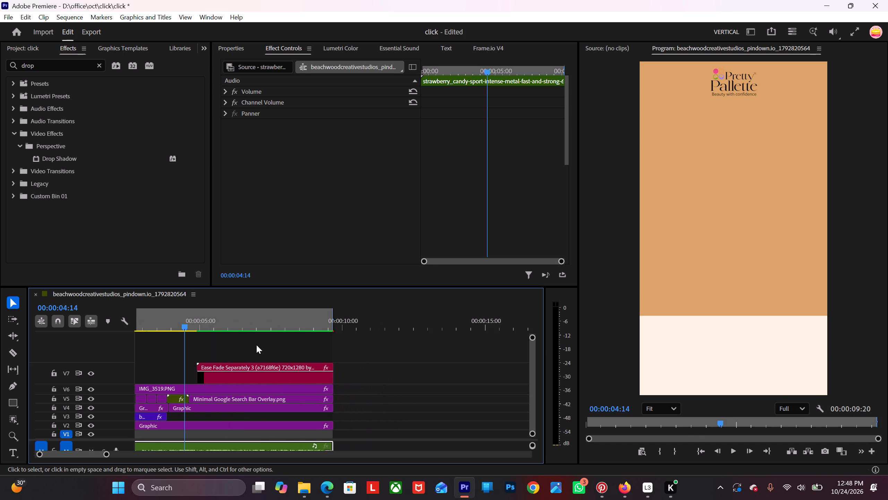
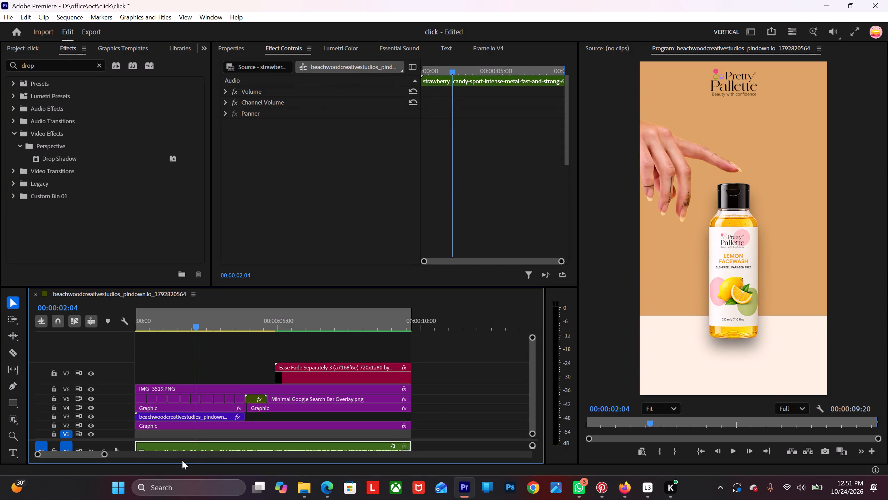
Scrub back and forth through the sequence to review the bottle shots, the hand, the fade and the search bar ending.
left_click_drag(105, 455, 151, 452)
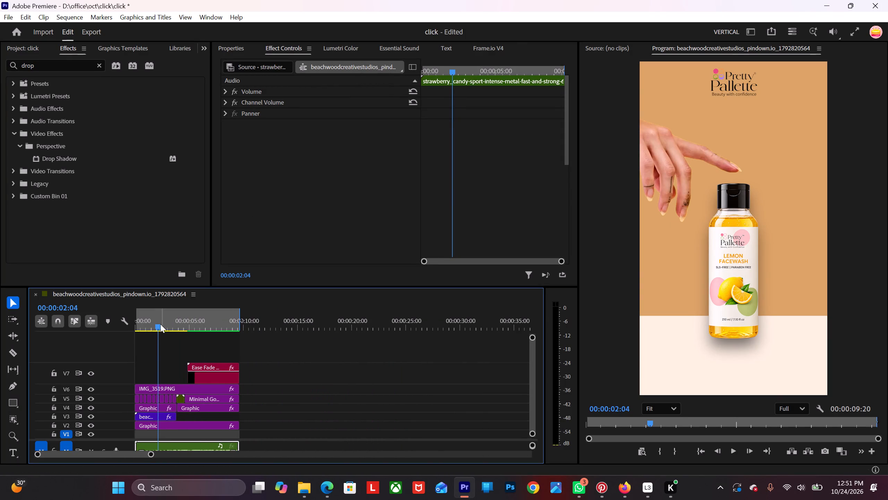
left_click_drag(160, 324, 238, 325)
scroll(235, 341, "up", 4)
left_click_drag(148, 457, 144, 456)
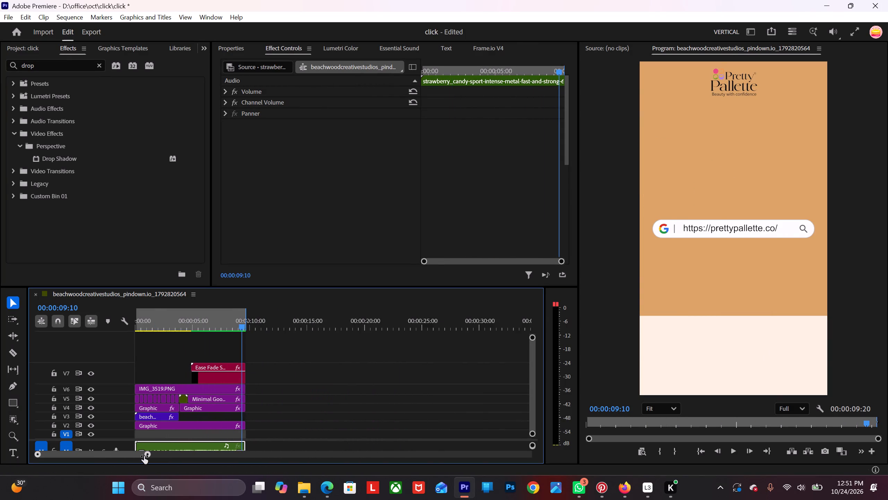
left_click_drag(144, 456, 108, 450)
scroll(129, 414, "up", 4)
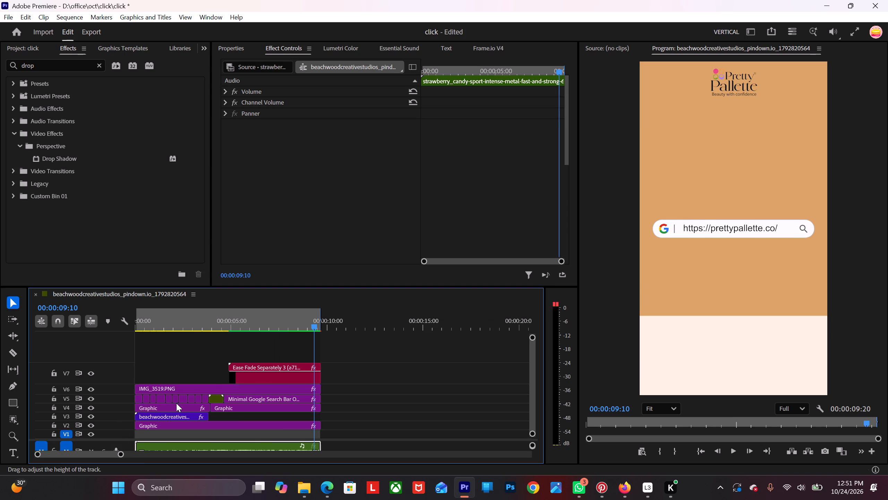
scroll(177, 403, "up", 6)
left_click_drag(310, 324, 224, 338)
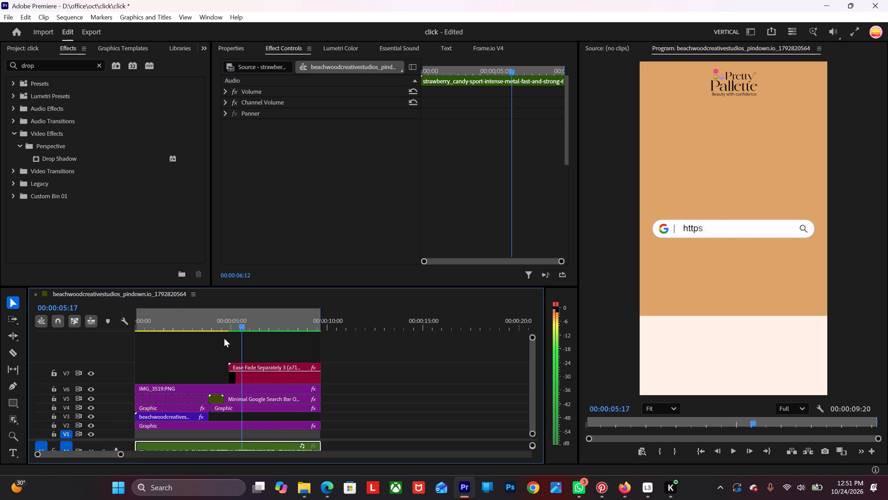
left_click_drag(224, 338, 72, 342)
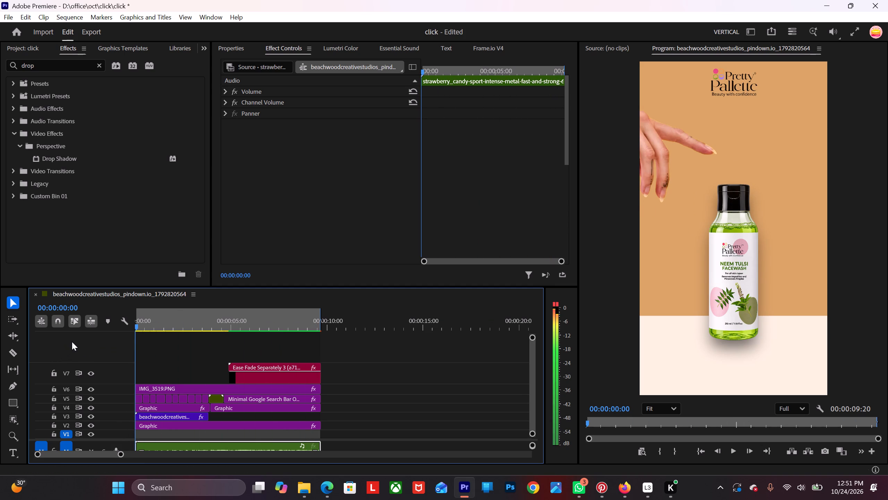
left_click_drag(72, 342, 188, 331)
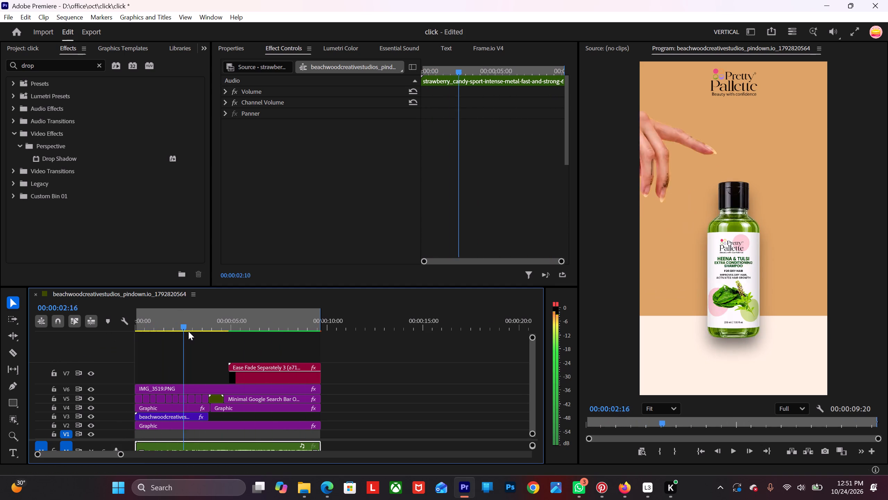
left_click_drag(188, 331, 219, 331)
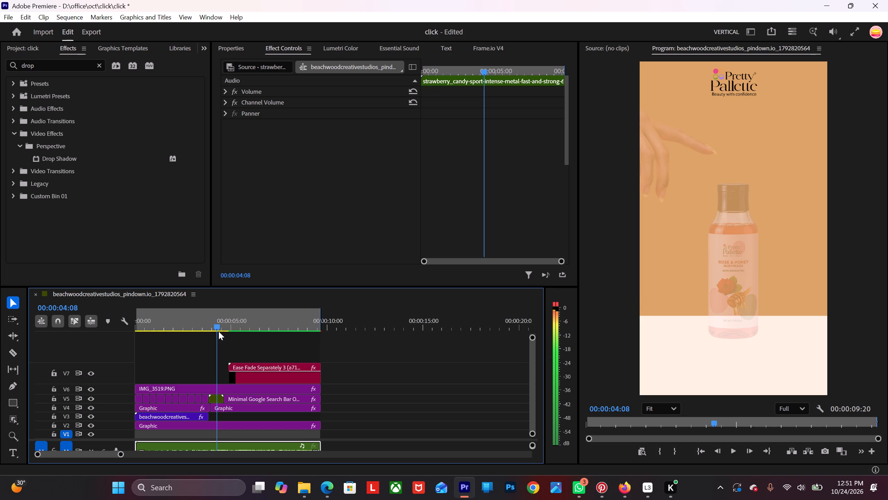
left_click_drag(219, 331, 0, 353)
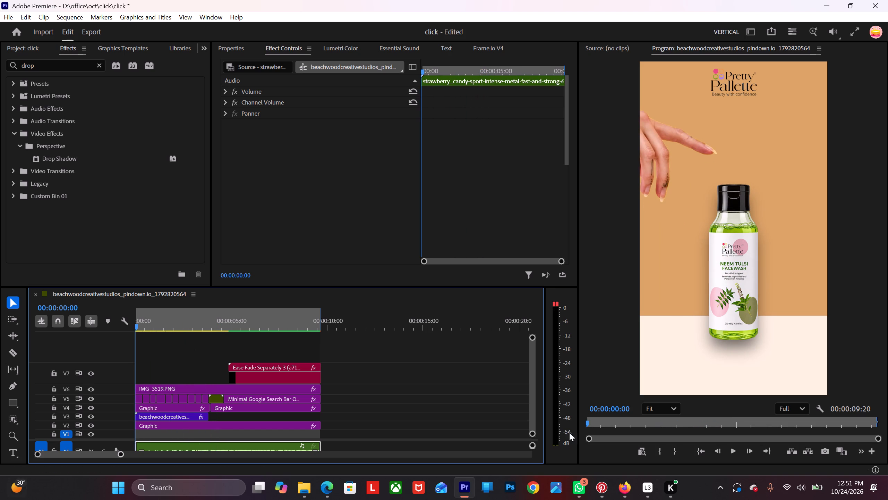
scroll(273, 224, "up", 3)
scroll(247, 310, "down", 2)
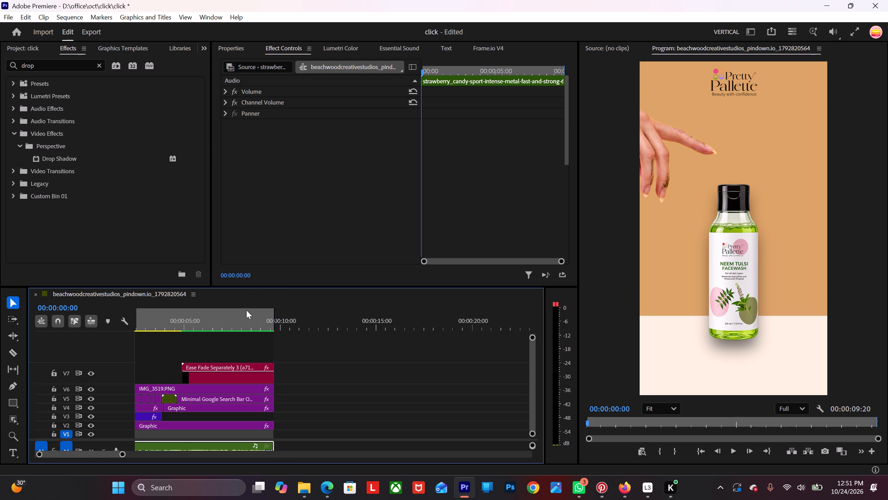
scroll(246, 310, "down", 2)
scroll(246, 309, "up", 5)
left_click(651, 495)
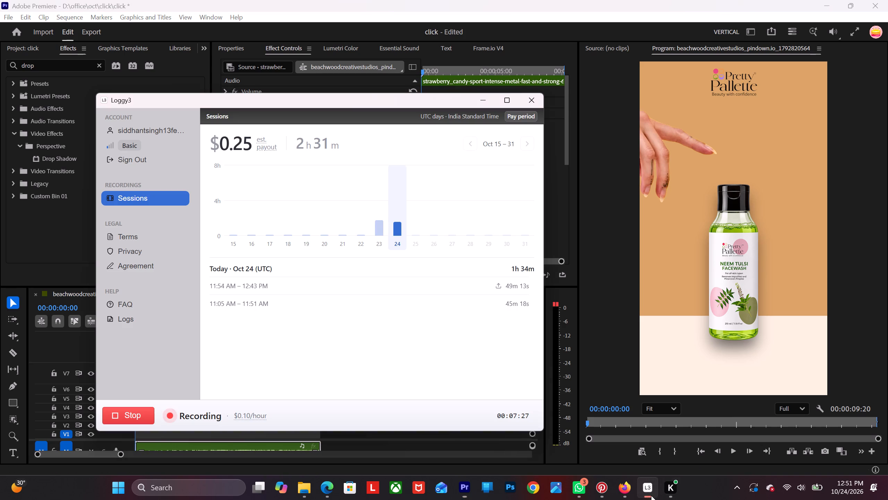
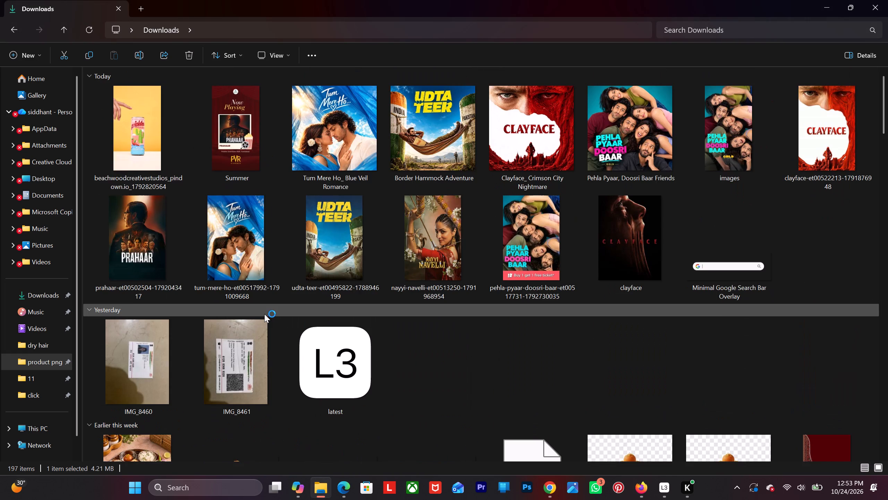
scroll(264, 314, "down", 11)
scroll(244, 362, "up", 13)
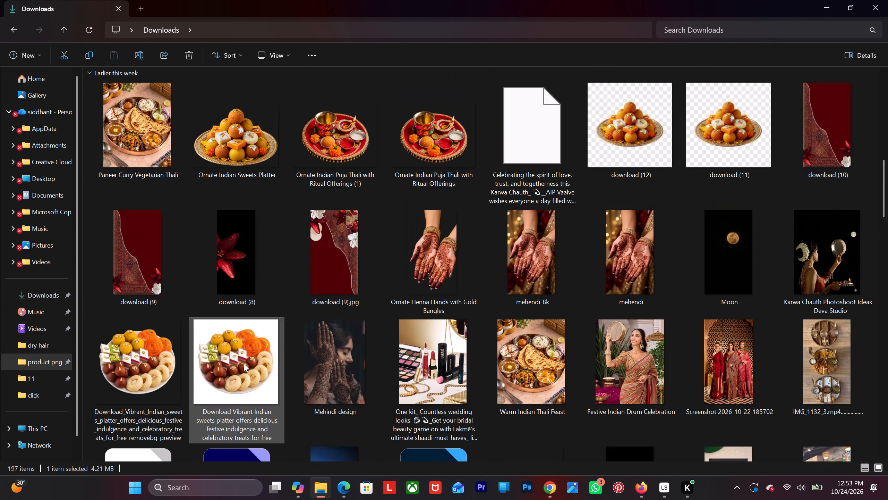
Look through the whole Downloads folder, from today's files down to the oldest ones, for usable image assets.
left_click(34, 294)
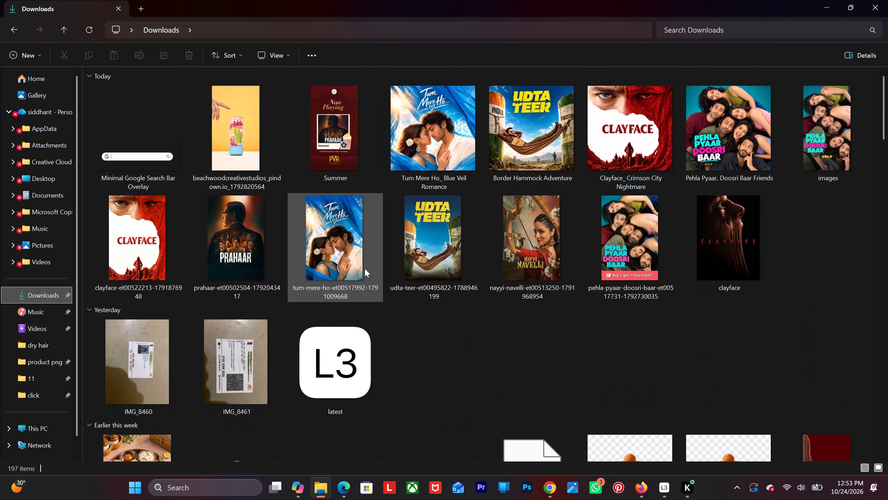
scroll(356, 279, "down", 6)
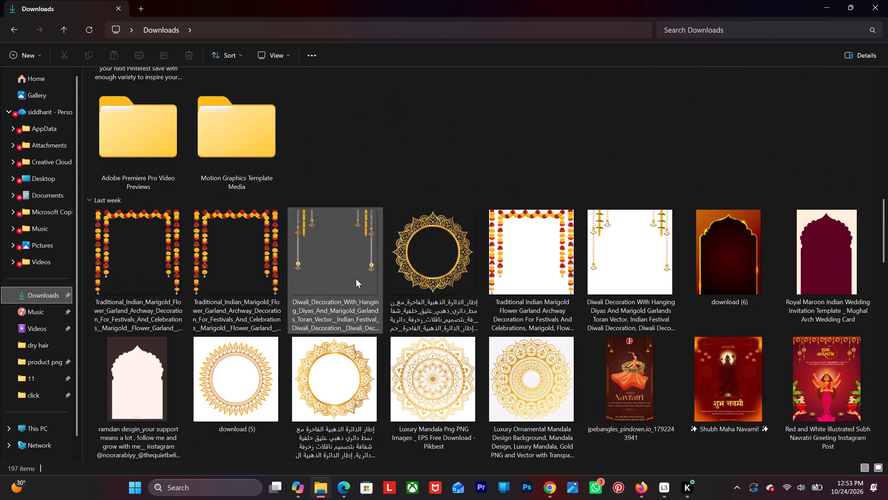
scroll(356, 279, "down", 2)
scroll(354, 280, "up", 4)
scroll(354, 280, "down", 6)
scroll(354, 280, "up", 6)
scroll(352, 282, "down", 5)
scroll(350, 284, "up", 1)
scroll(347, 287, "down", 6)
scroll(345, 289, "up", 5)
scroll(343, 290, "down", 3)
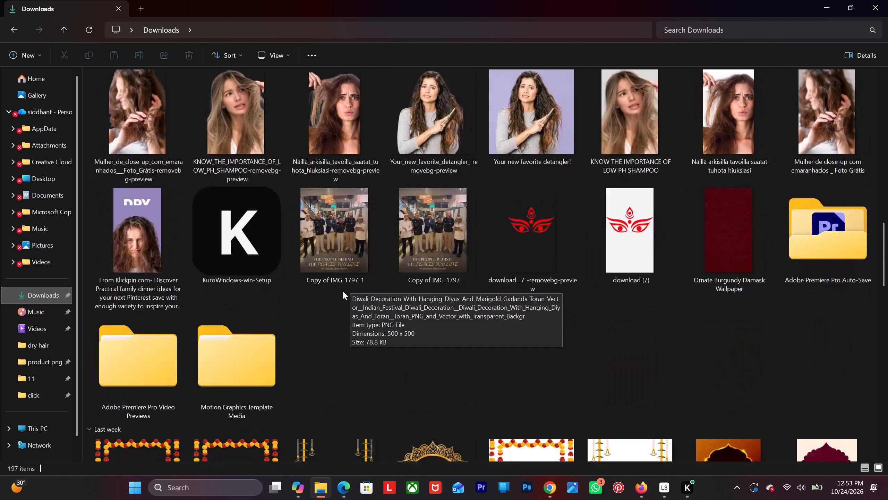
scroll(343, 291, "down", 1)
scroll(343, 291, "up", 18)
scroll(341, 290, "down", 12)
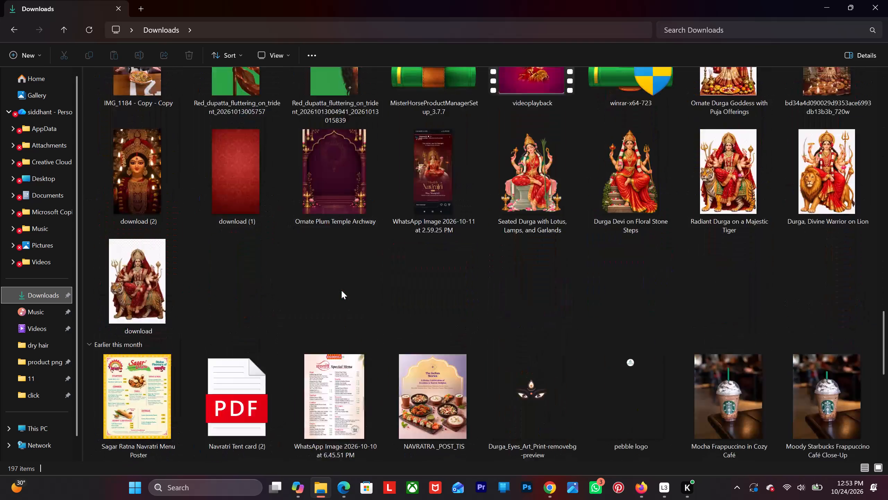
scroll(341, 290, "down", 13)
scroll(494, 302, "up", 8)
scroll(272, 325, "down", 6)
scroll(169, 320, "up", 3)
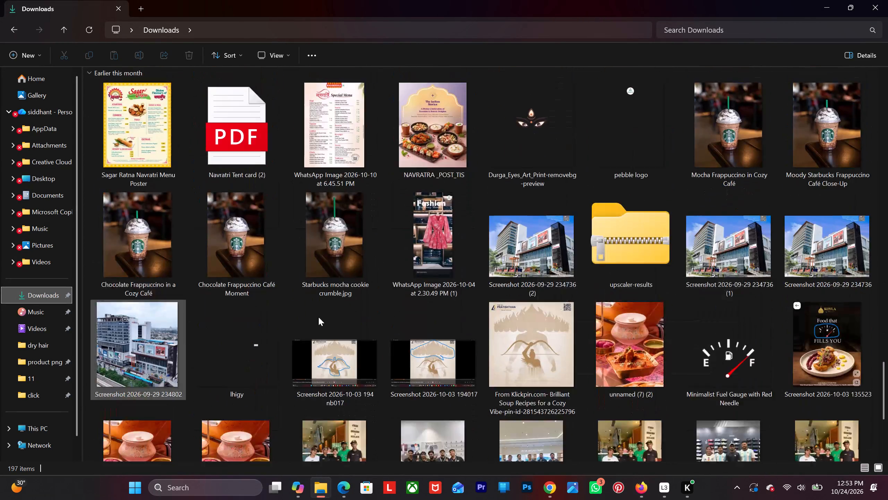
scroll(318, 317, "up", 4)
scroll(654, 337, "down", 8)
scroll(472, 322, "up", 5)
scroll(443, 314, "down", 6)
scroll(442, 315, "up", 2)
scroll(431, 312, "down", 4)
scroll(399, 315, "up", 5)
scroll(660, 355, "down", 7)
scroll(566, 343, "up", 3)
scroll(462, 320, "down", 6)
scroll(446, 326, "up", 2)
scroll(438, 334, "down", 3)
scroll(420, 320, "up", 1)
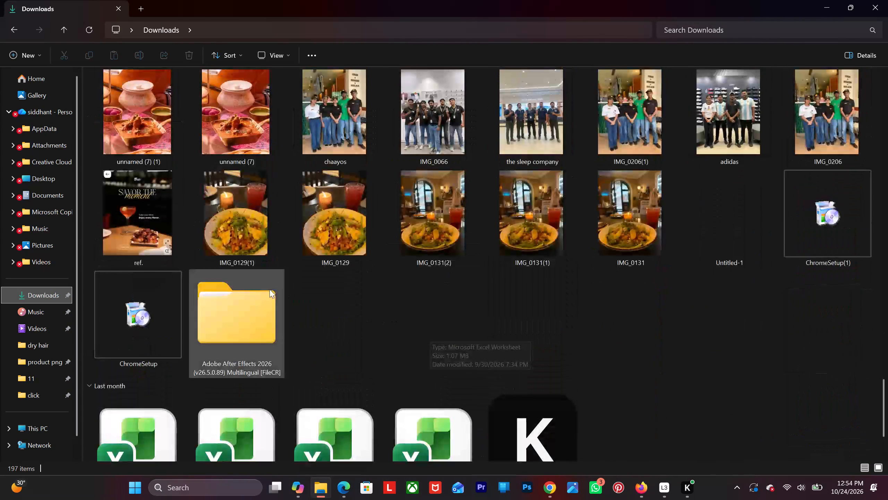
scroll(267, 289, "up", 6)
scroll(328, 291, "down", 8)
scroll(333, 298, "up", 7)
scroll(319, 310, "down", 6)
scroll(217, 332, "up", 6)
scroll(188, 329, "down", 6)
scroll(168, 323, "up", 6)
scroll(535, 324, "down", 7)
scroll(480, 310, "up", 3)
scroll(242, 268, "down", 11)
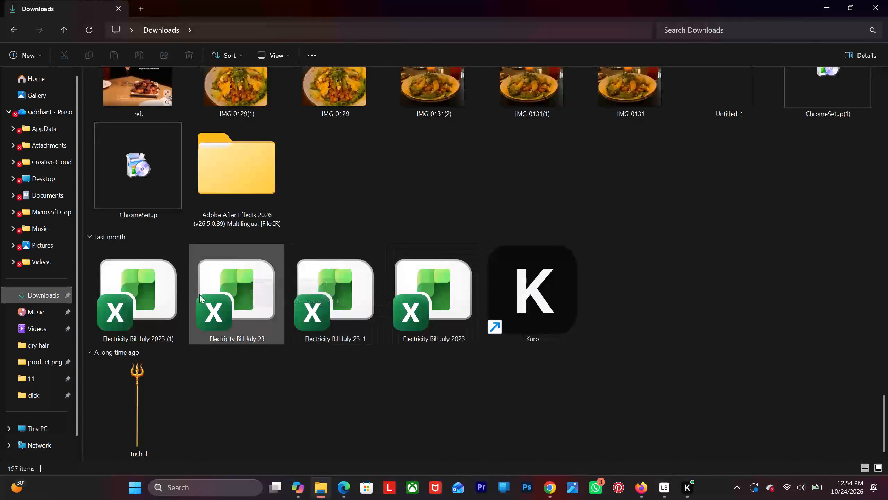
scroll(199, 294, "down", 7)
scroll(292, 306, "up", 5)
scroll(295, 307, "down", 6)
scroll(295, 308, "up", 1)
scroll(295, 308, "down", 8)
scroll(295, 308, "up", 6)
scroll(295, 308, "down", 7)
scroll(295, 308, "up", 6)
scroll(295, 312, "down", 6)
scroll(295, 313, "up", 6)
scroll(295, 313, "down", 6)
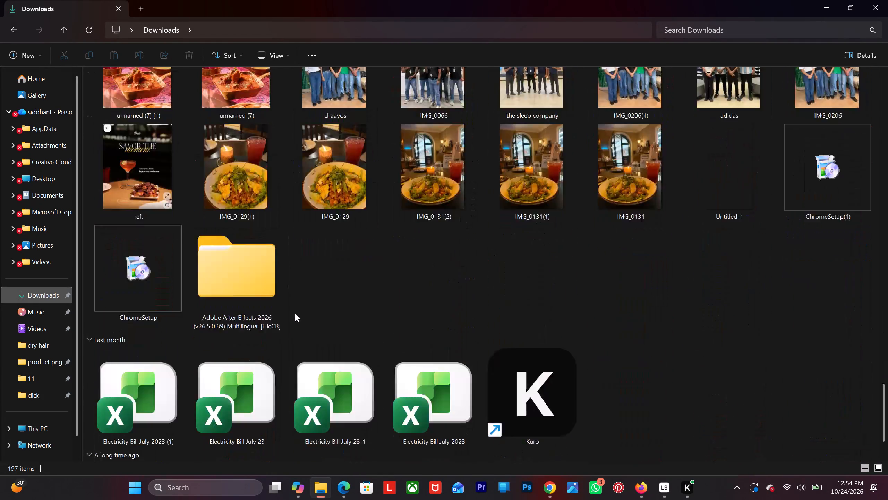